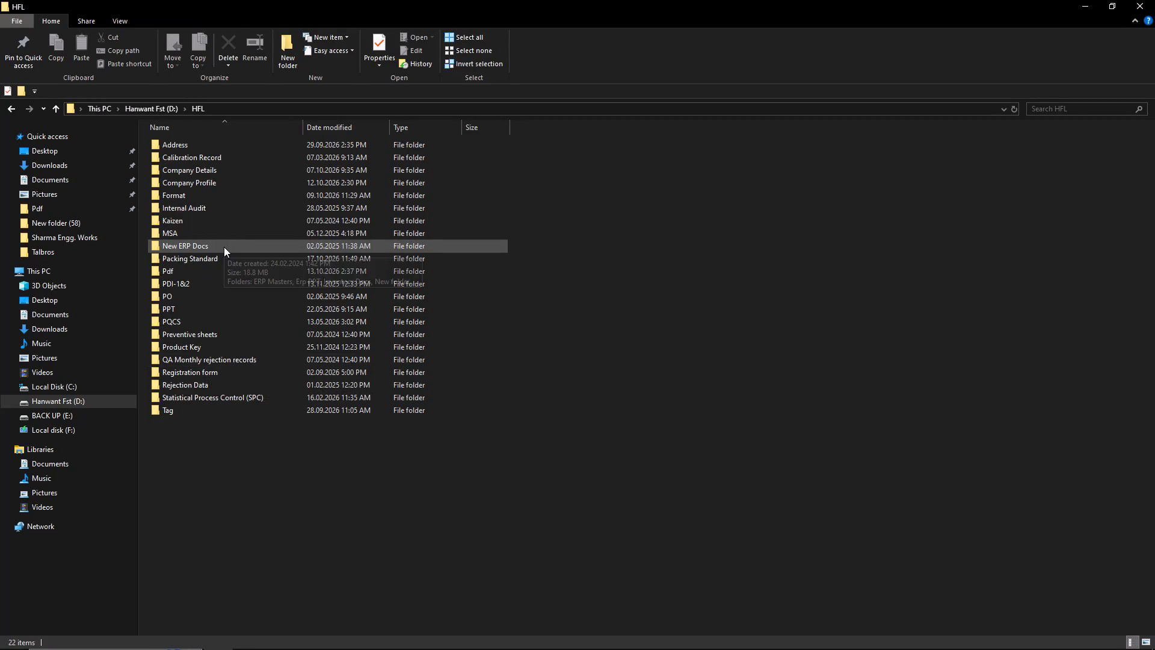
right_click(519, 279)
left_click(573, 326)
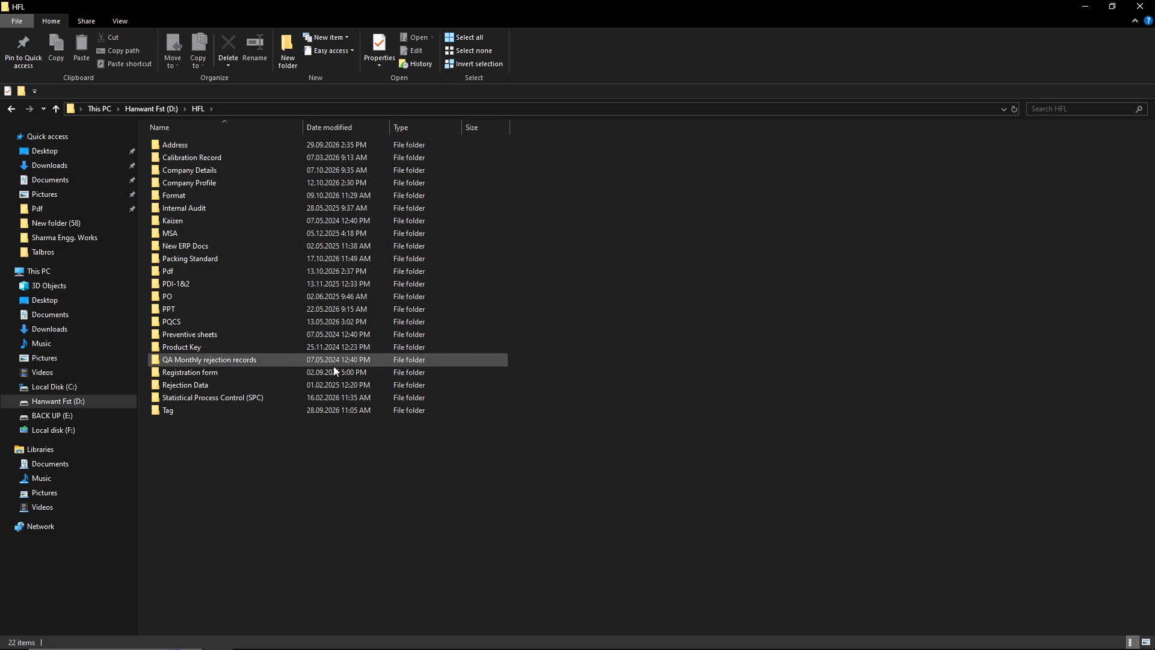
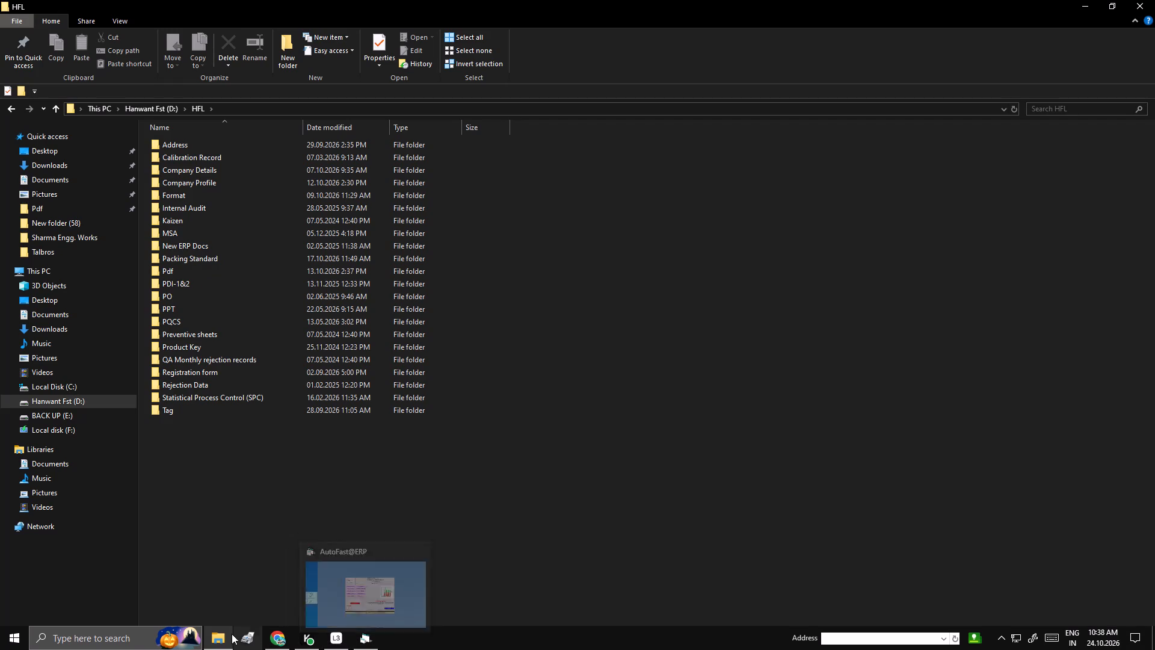
Open the Monthly Rejection Record 2026 workbook from the Rejection-25 folder inside Rejection Data.
double_click(191, 387)
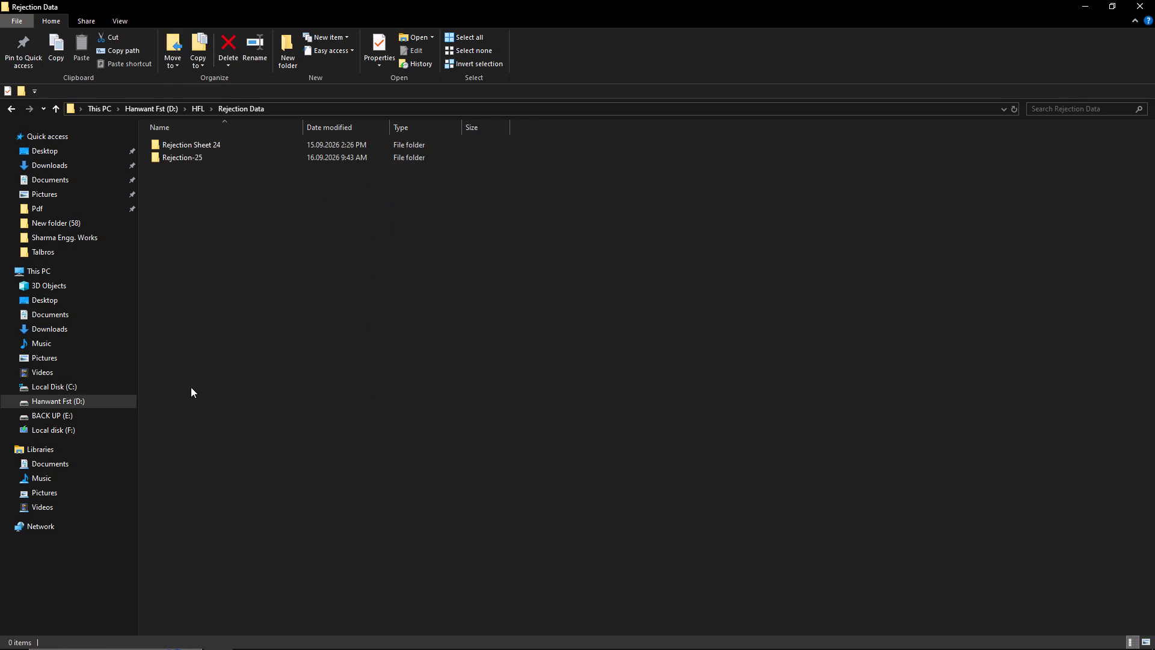
left_click(191, 386)
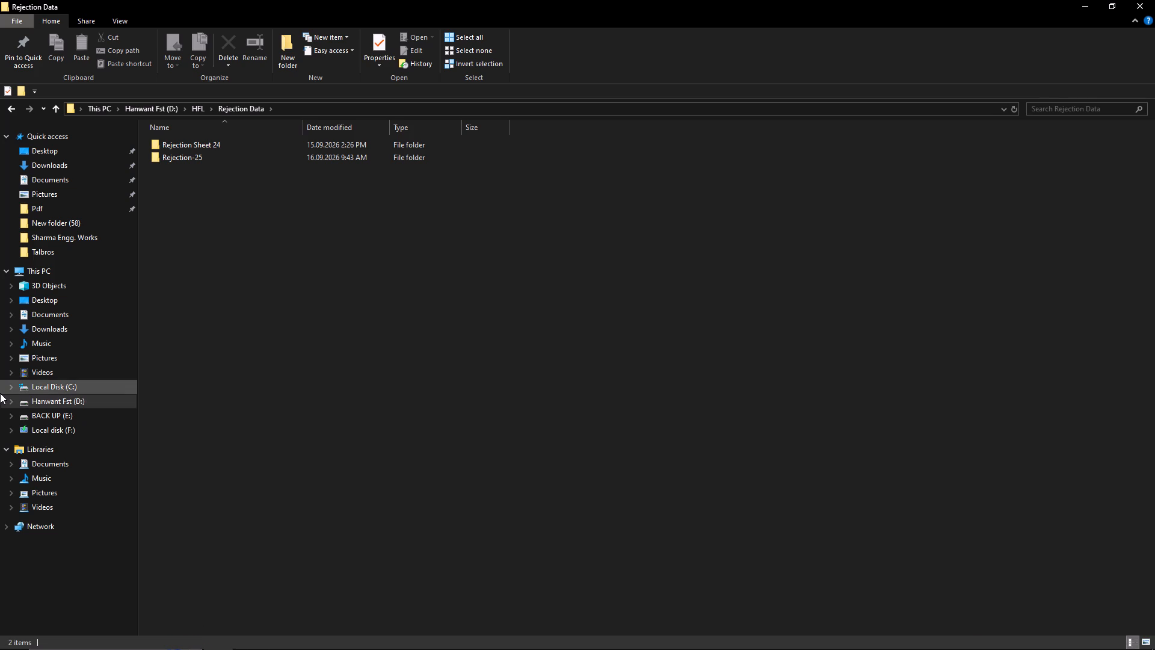
double_click(173, 155)
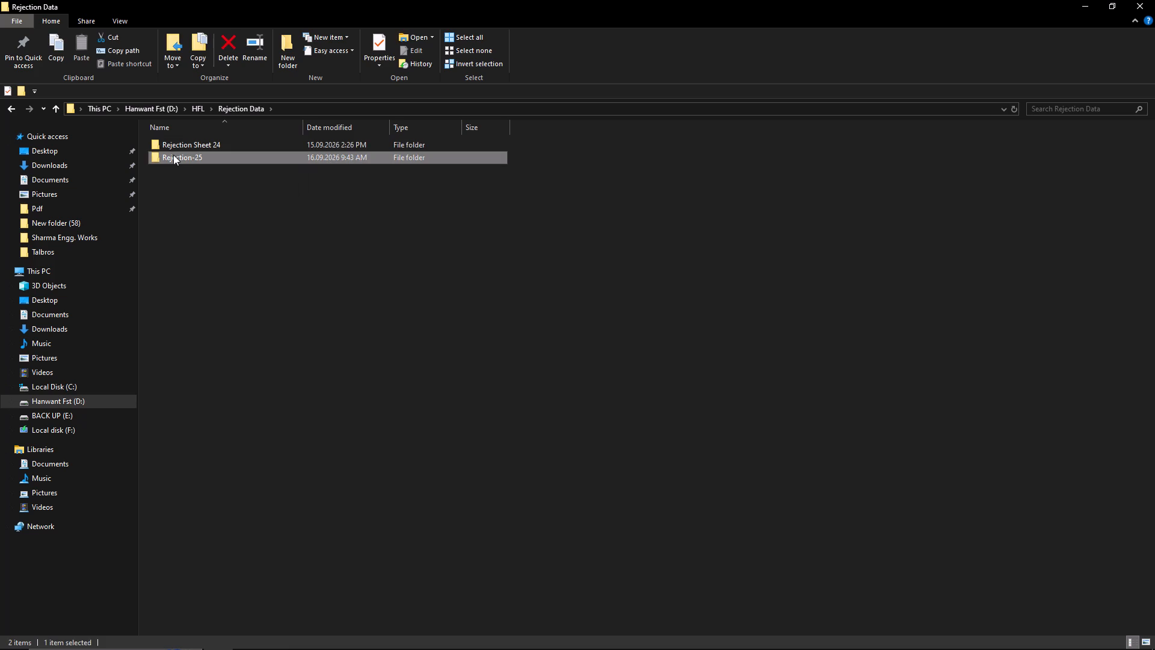
double_click(197, 146)
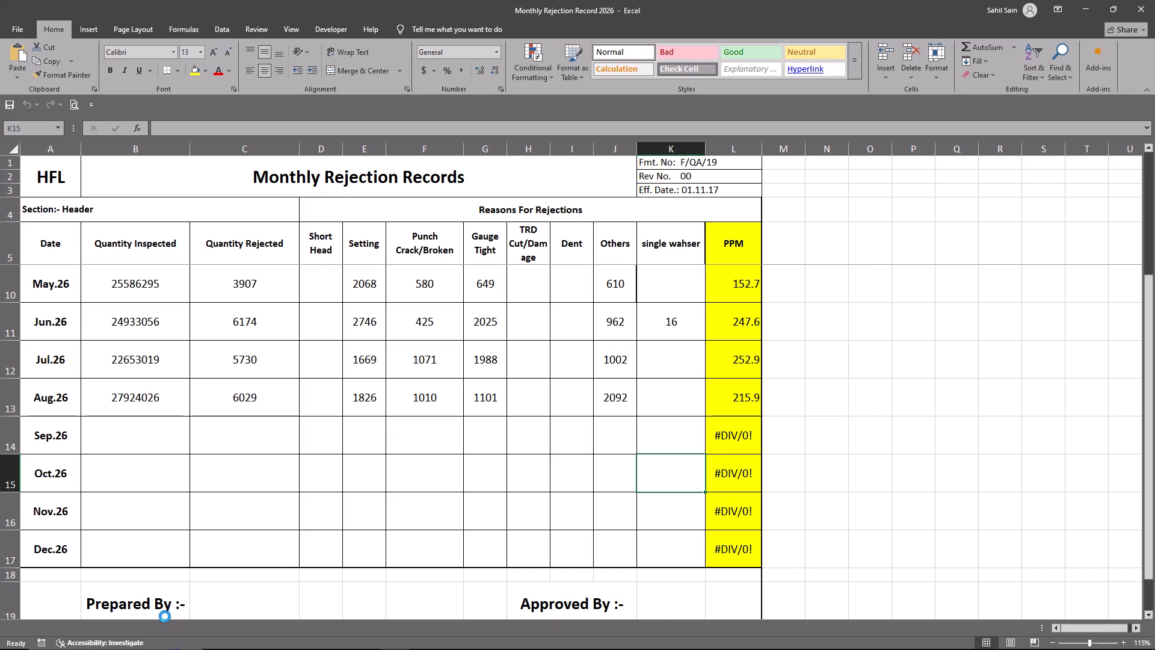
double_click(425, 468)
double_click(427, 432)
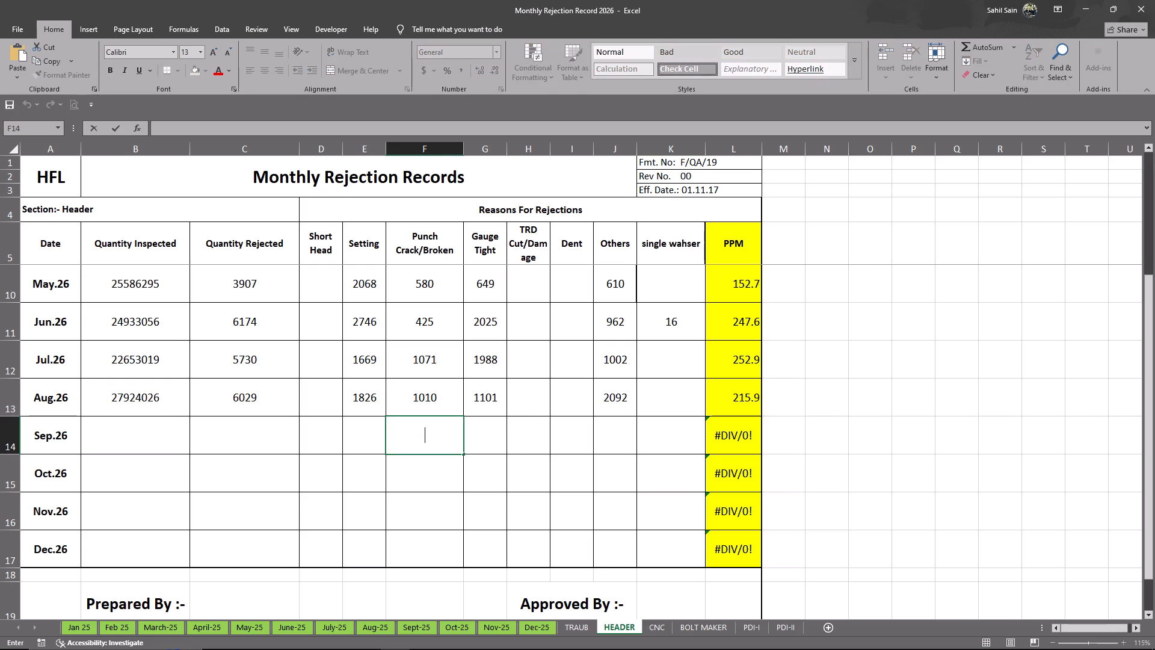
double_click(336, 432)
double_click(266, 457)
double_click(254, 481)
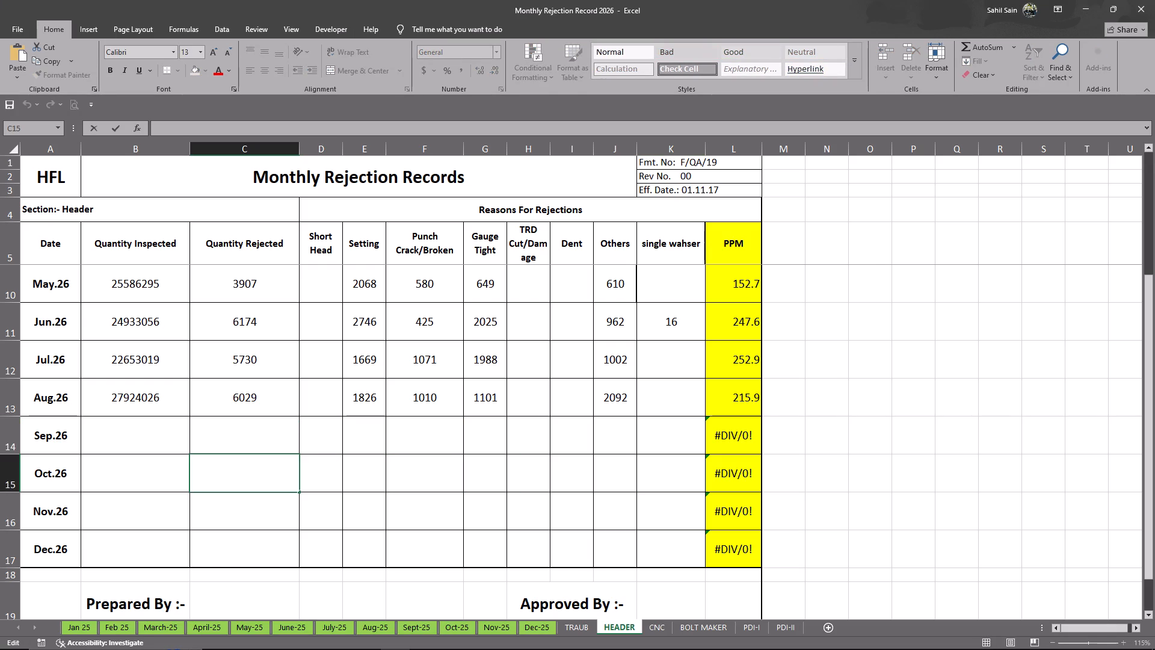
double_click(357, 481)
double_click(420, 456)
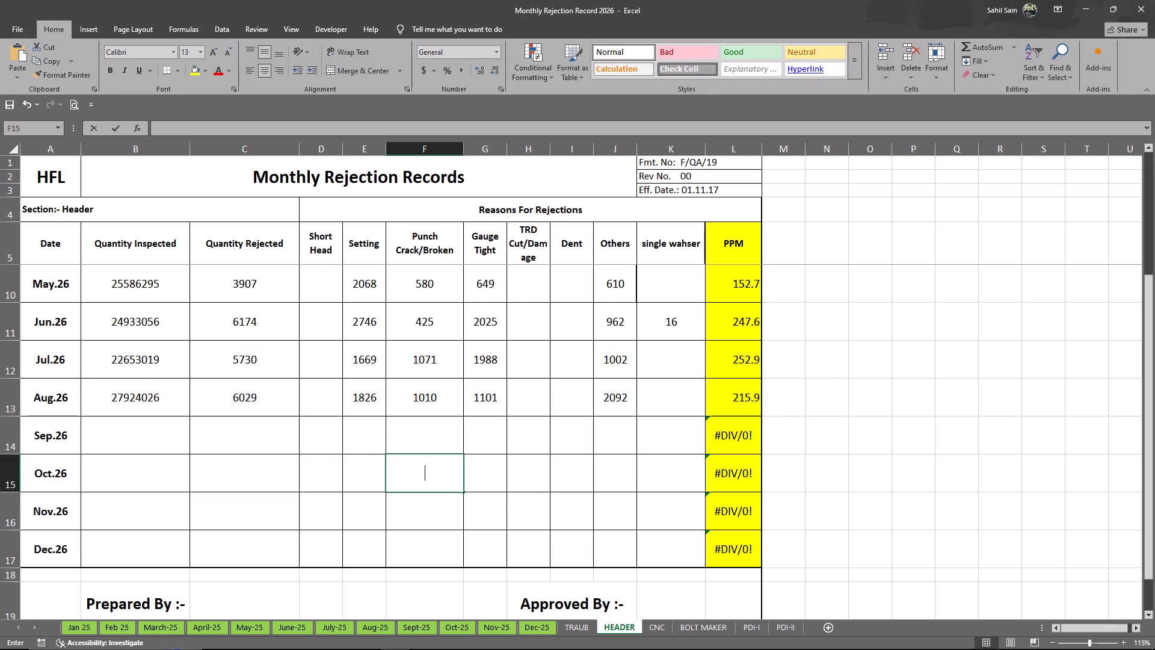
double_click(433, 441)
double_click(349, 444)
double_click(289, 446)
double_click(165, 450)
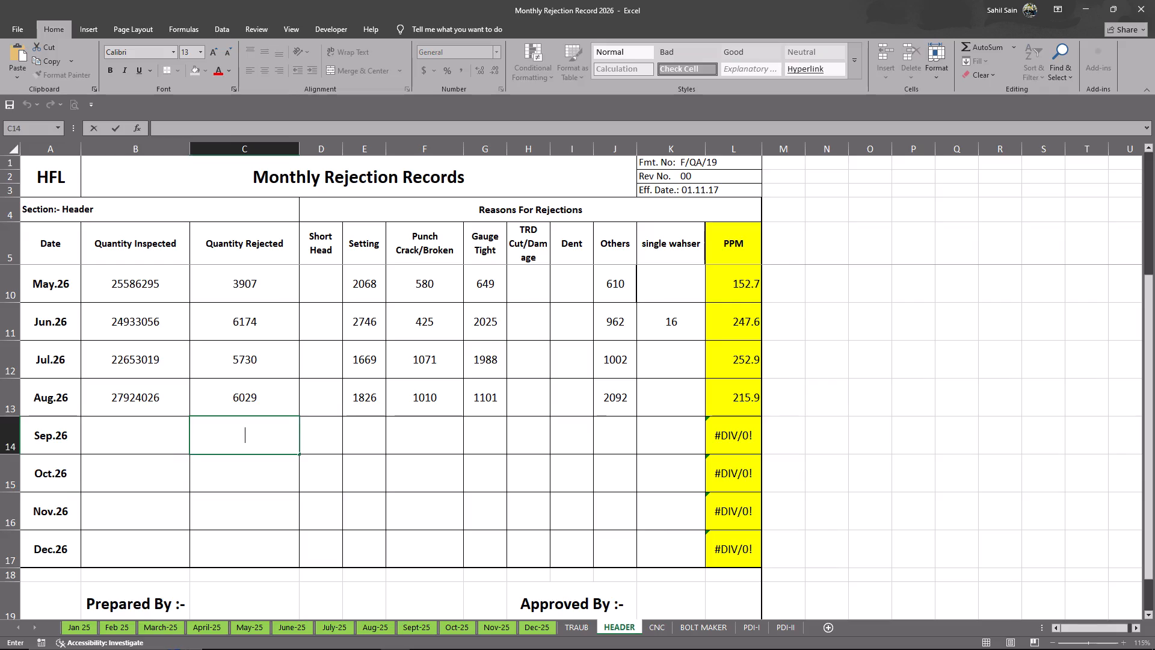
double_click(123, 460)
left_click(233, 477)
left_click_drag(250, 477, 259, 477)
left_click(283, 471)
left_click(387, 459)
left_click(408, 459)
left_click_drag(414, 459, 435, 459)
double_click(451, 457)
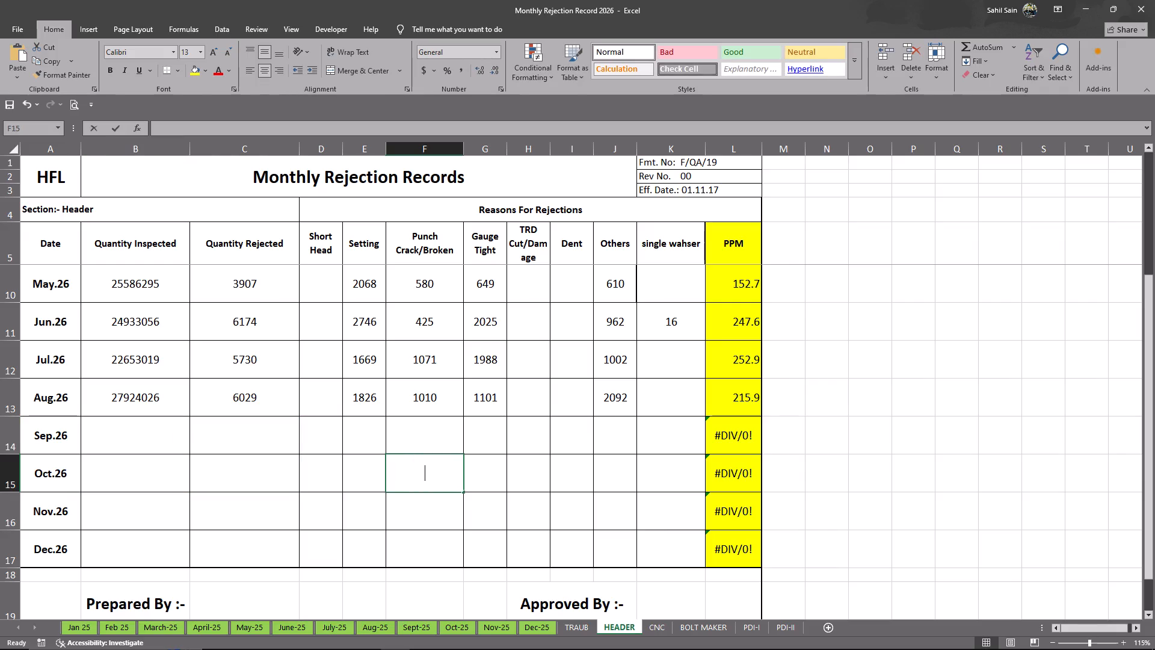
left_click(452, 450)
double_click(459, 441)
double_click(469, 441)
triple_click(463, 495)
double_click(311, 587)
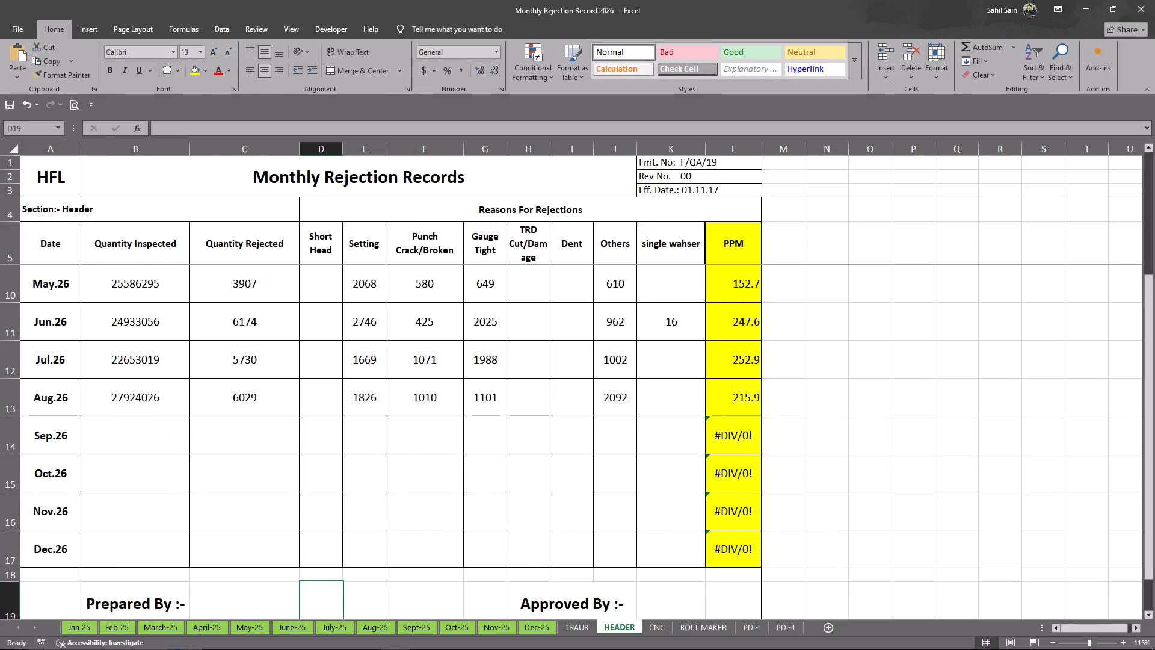
Switch to Loggy3, move its window fully into view, and examine the October 2026 recording sessions, including October 24.
left_click(339, 646)
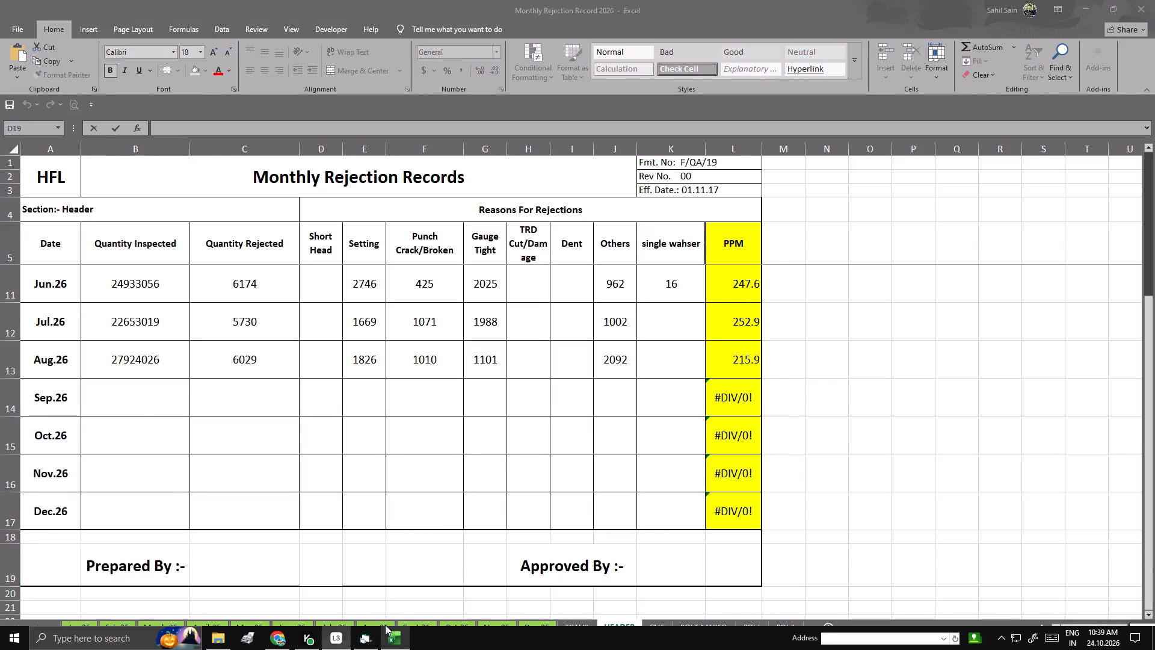
left_click_drag(1146, 631, 132, 394)
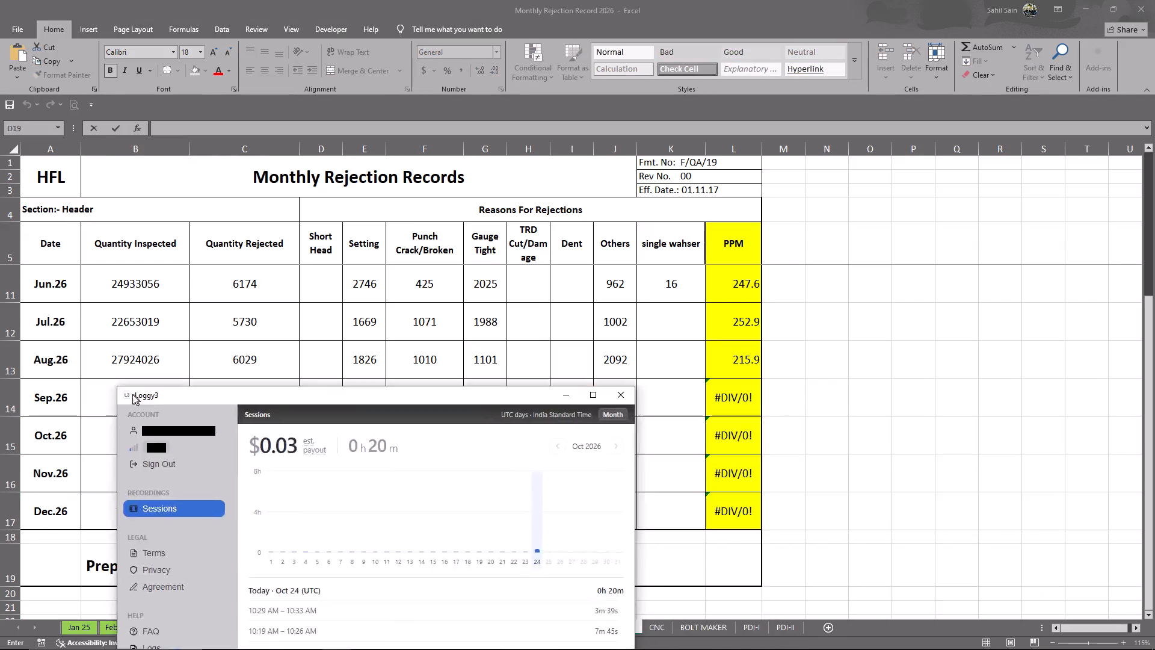
left_click_drag(132, 394, 93, 324)
left_click(108, 489)
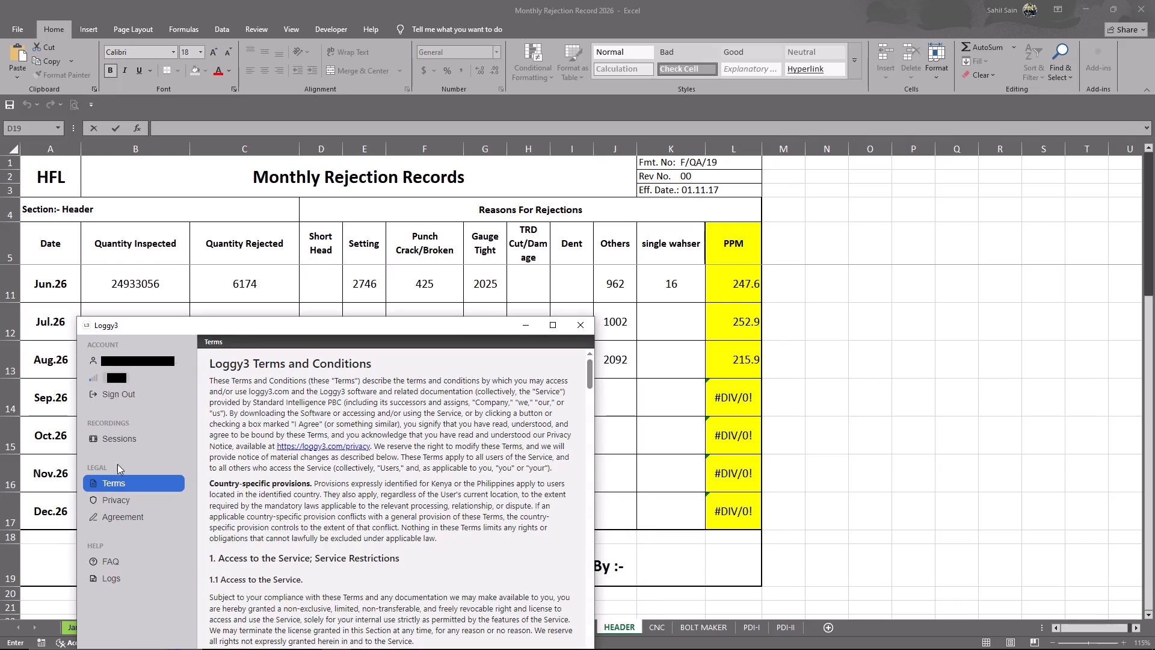
left_click(130, 431)
triple_click(130, 433)
double_click(131, 435)
double_click(282, 420)
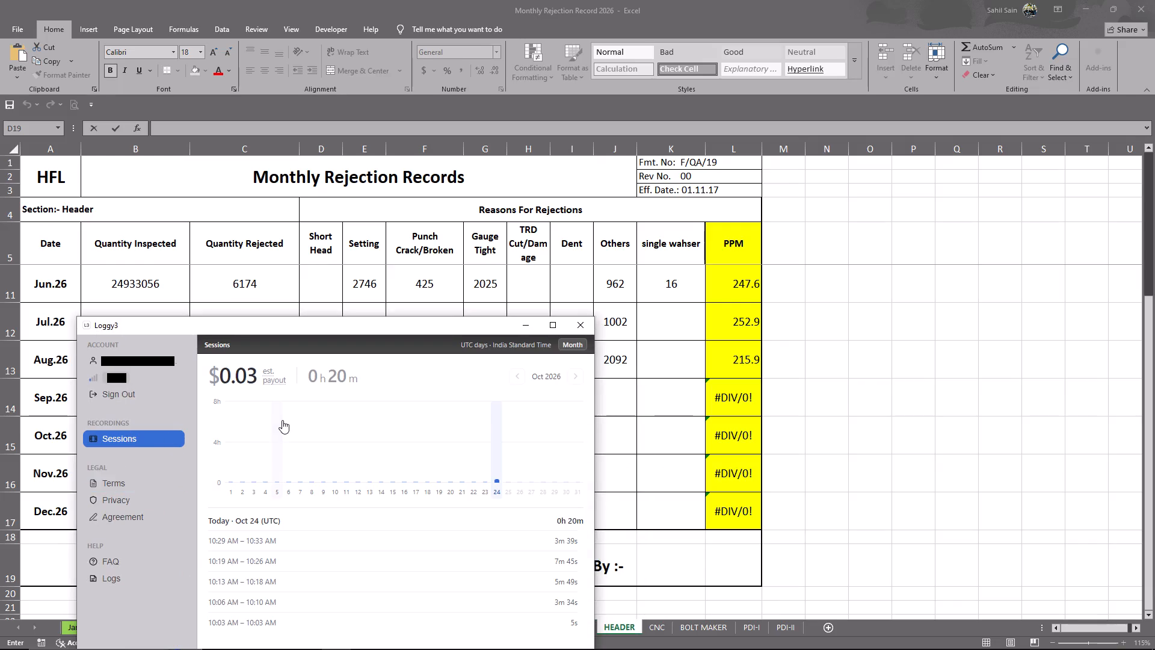
left_click(497, 481)
scroll(491, 490, "down", 7)
scroll(305, 553, "down", 9)
scroll(305, 553, "up", 7)
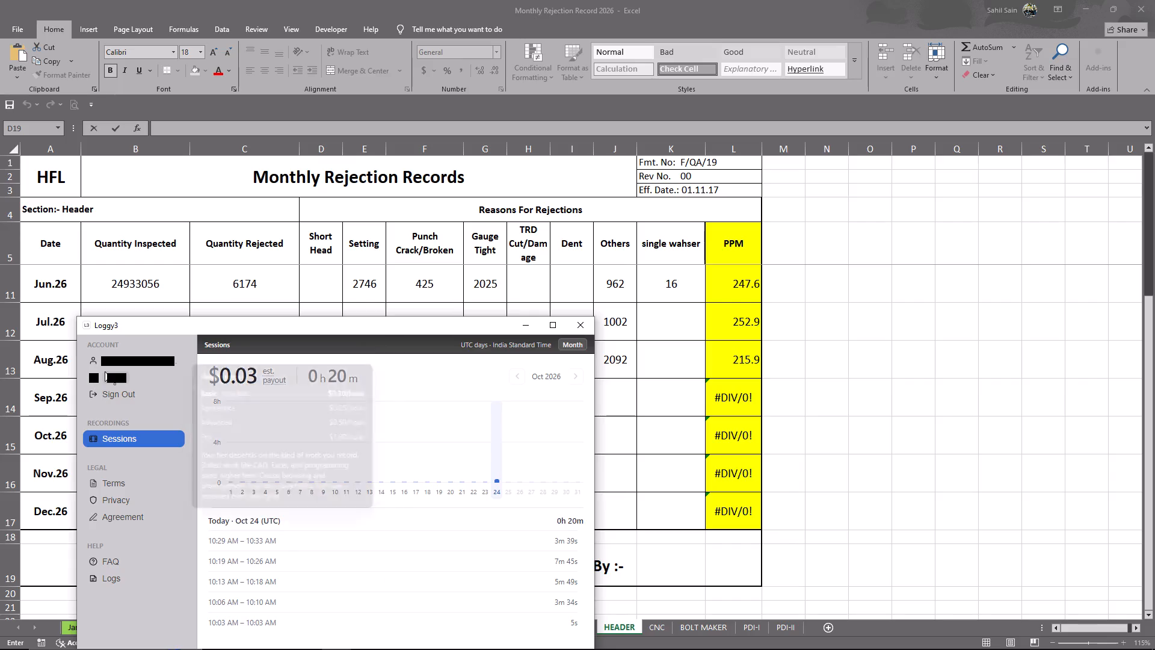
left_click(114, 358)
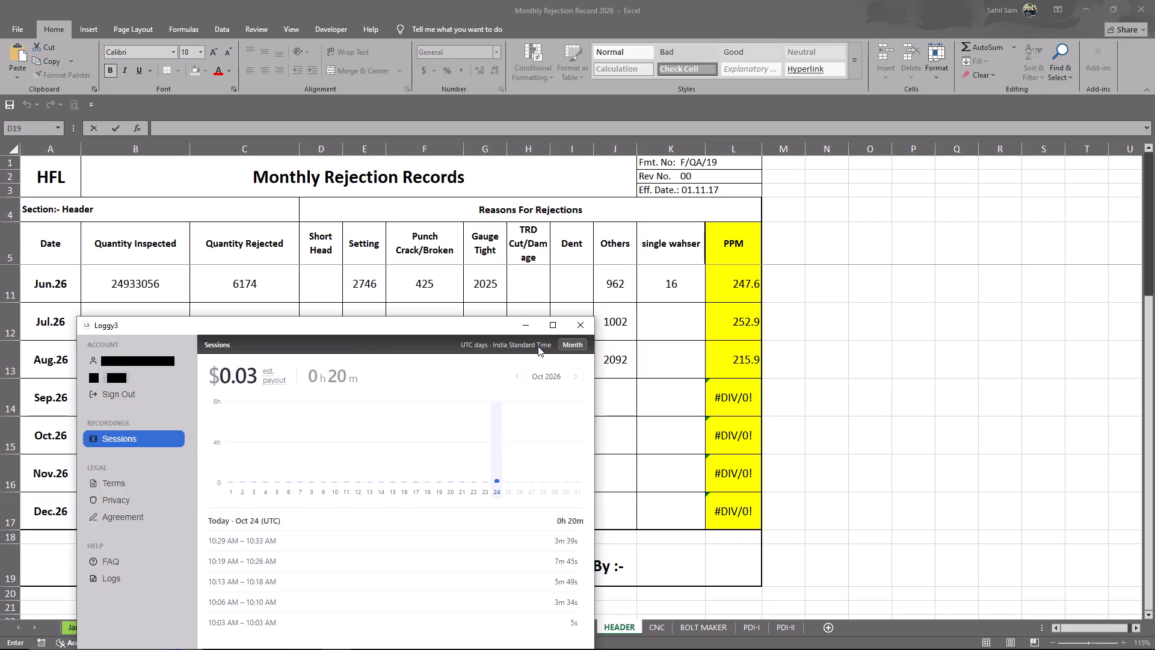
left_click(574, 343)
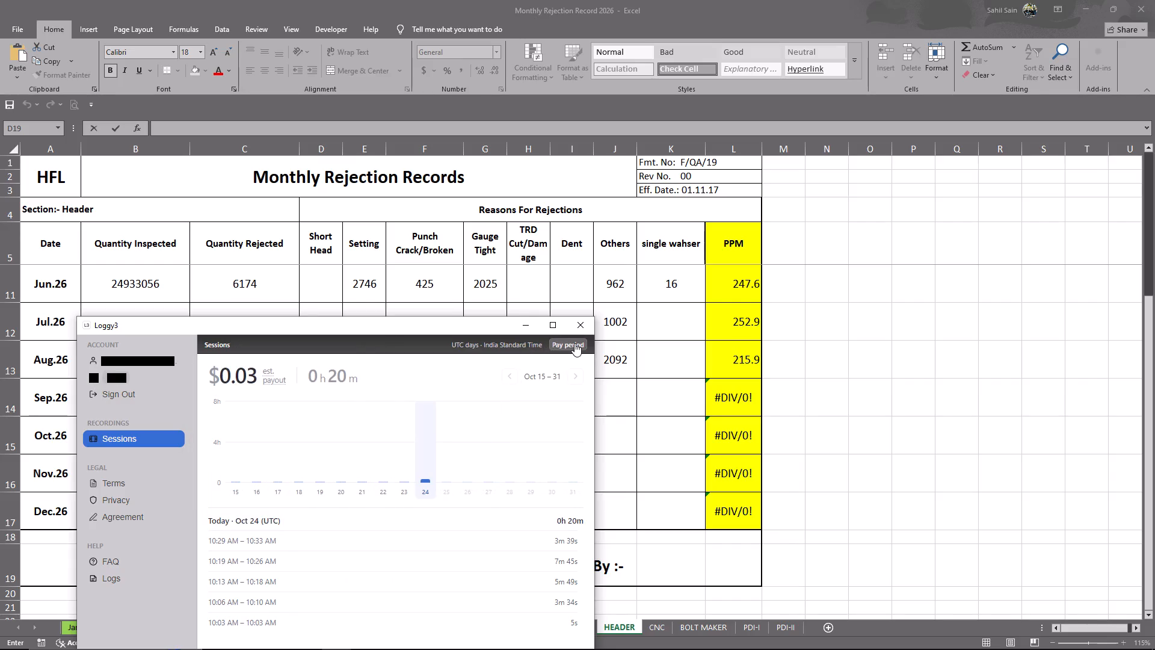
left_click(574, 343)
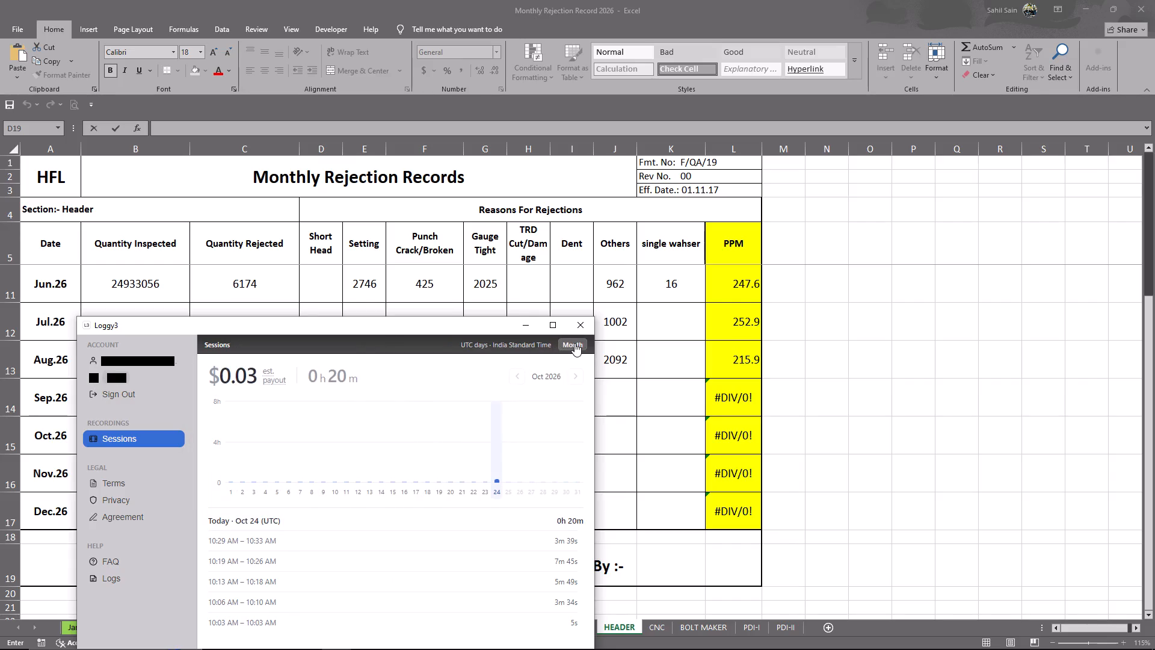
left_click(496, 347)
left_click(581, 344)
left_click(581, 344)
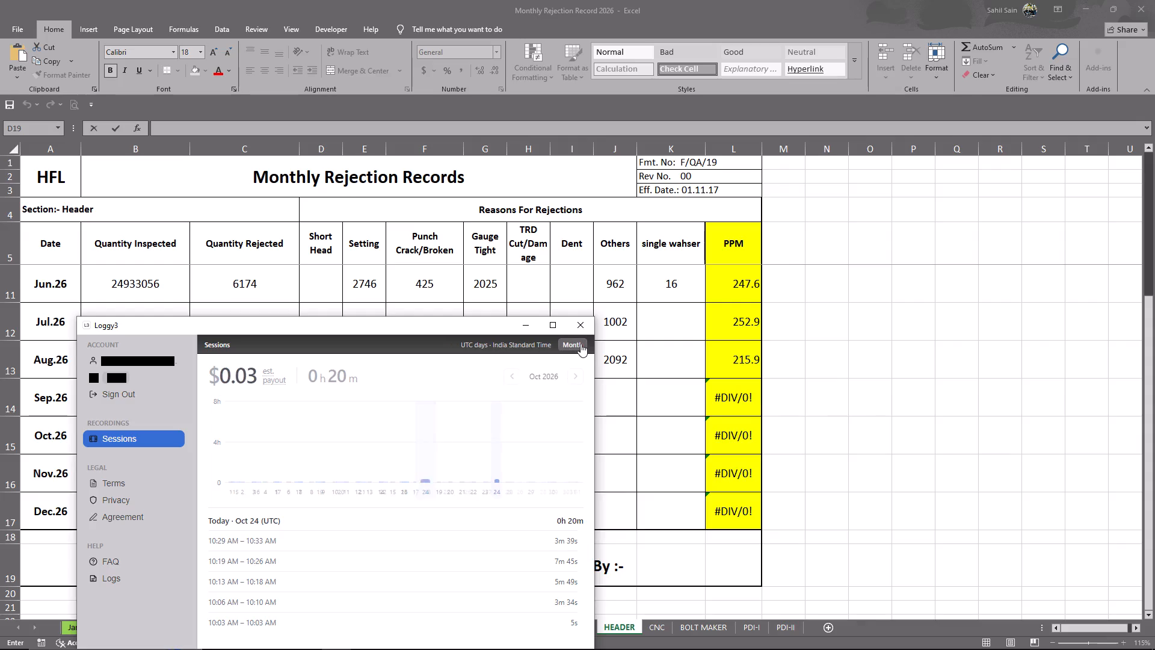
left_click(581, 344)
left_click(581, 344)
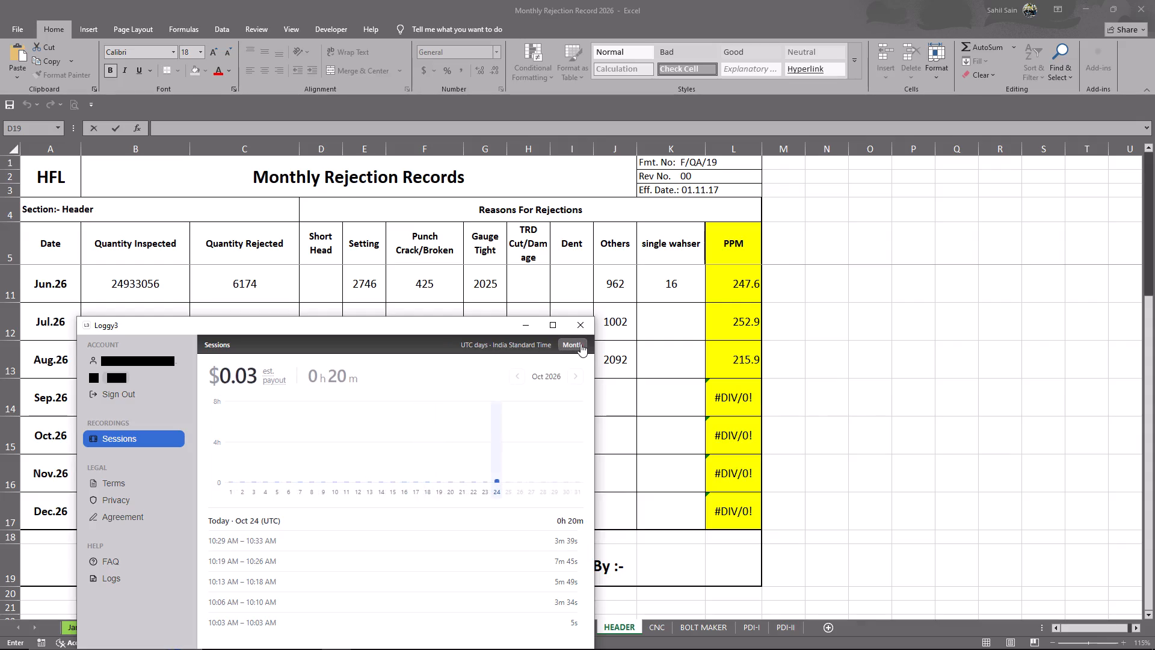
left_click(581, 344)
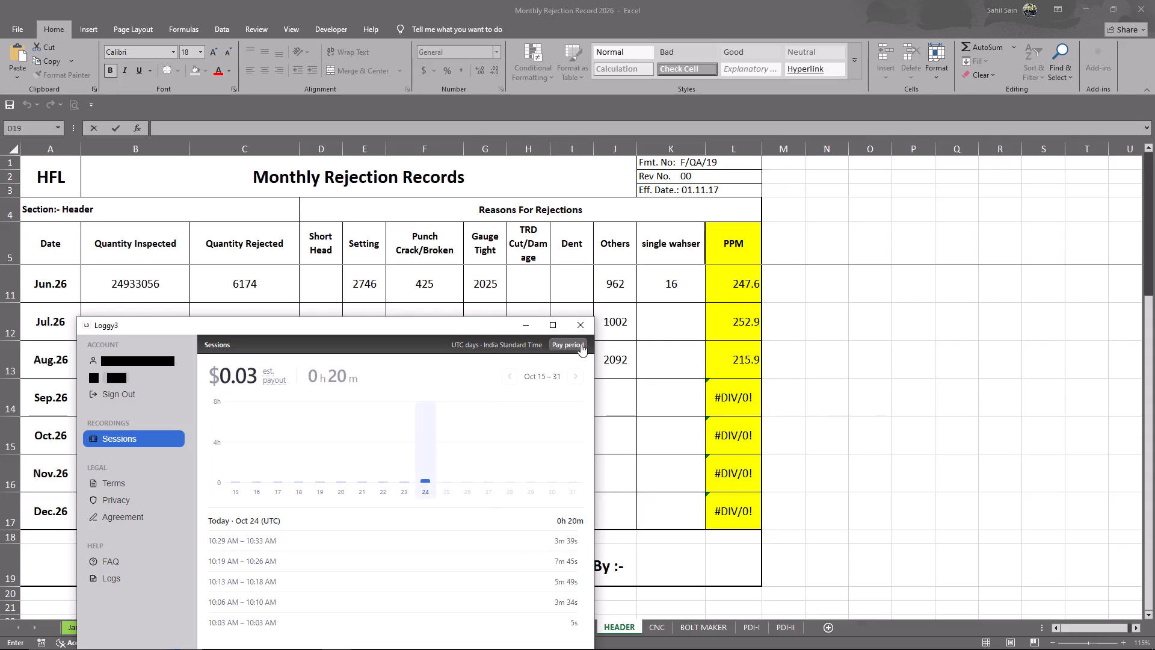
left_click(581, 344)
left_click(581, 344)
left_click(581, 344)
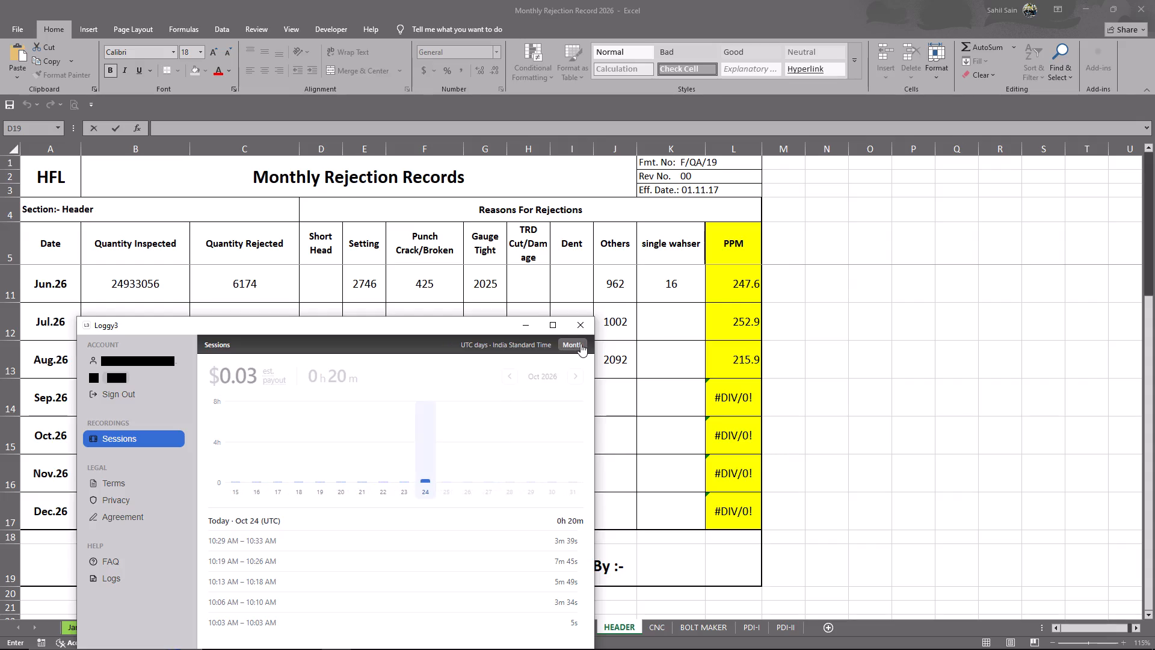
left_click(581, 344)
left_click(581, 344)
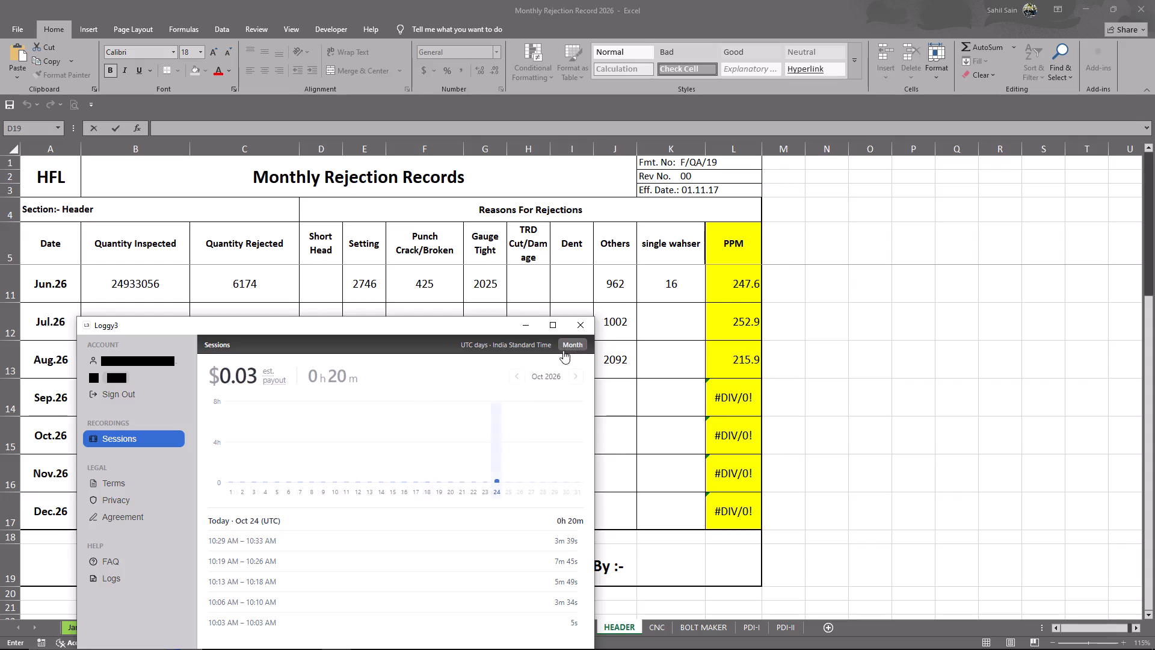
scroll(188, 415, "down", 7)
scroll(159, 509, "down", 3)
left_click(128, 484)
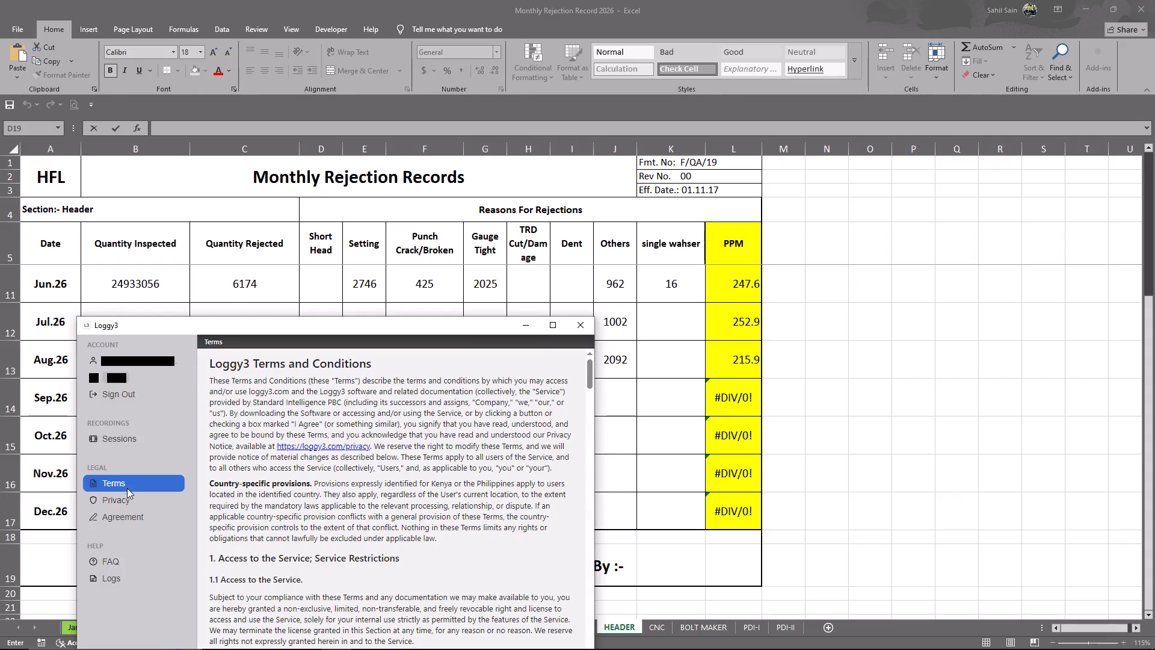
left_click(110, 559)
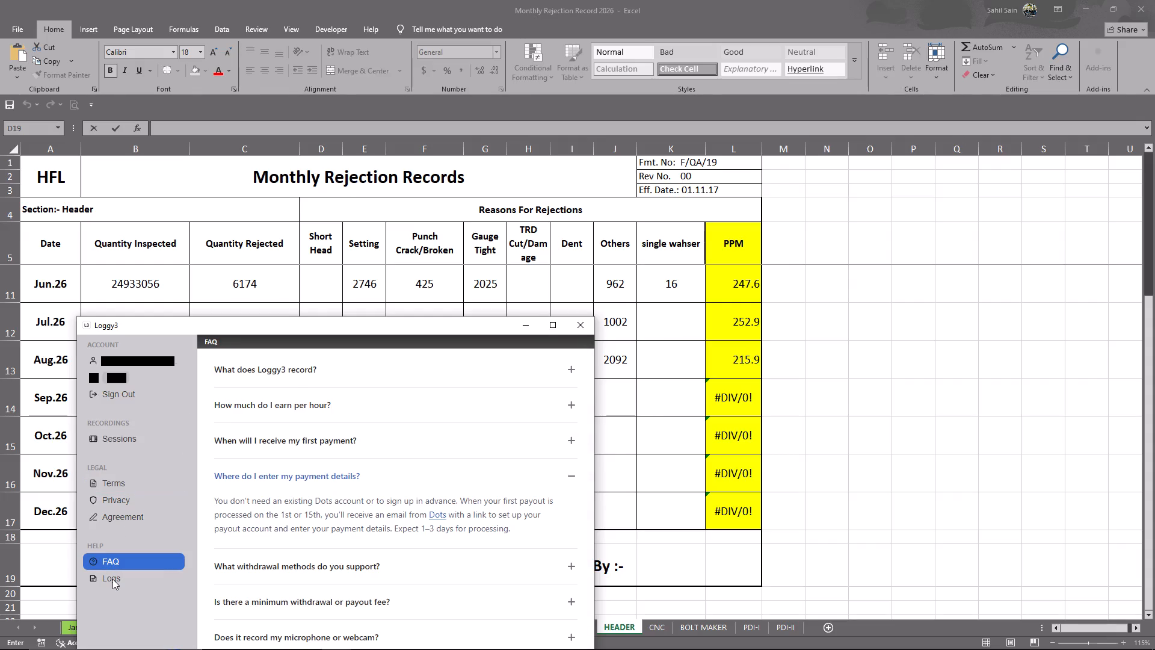
Examine the diagnostic details and the log entries, from newest to oldest, in the Loggy3 logs.
left_click(112, 579)
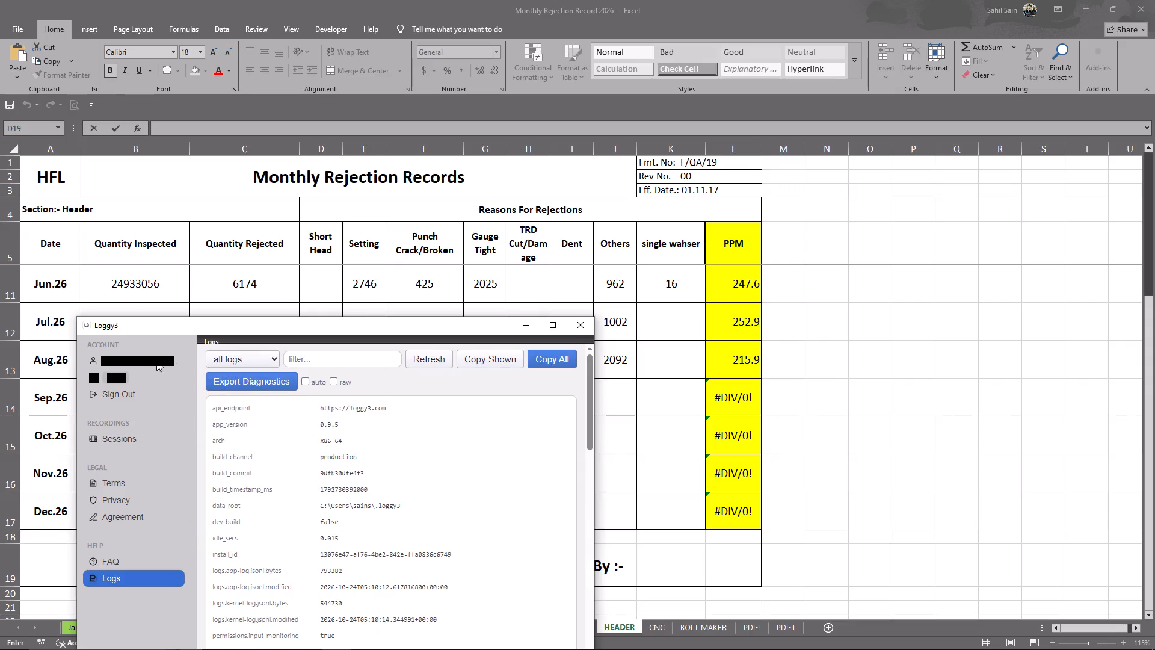
left_click_drag(157, 333, 200, 218)
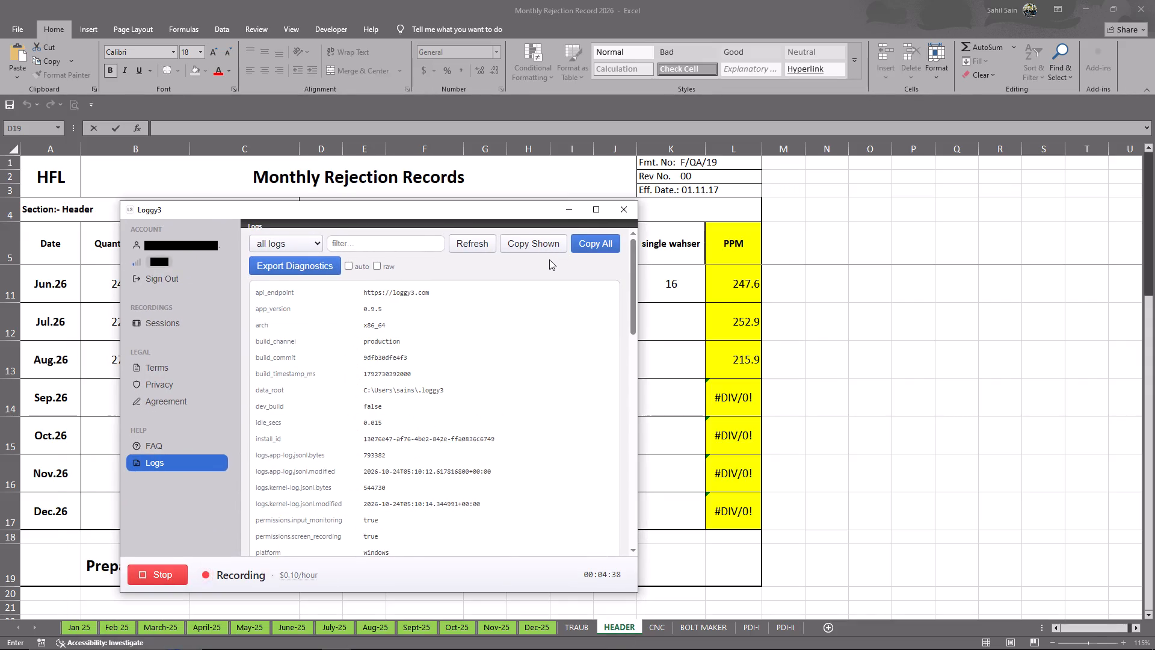
scroll(467, 412, "down", 3)
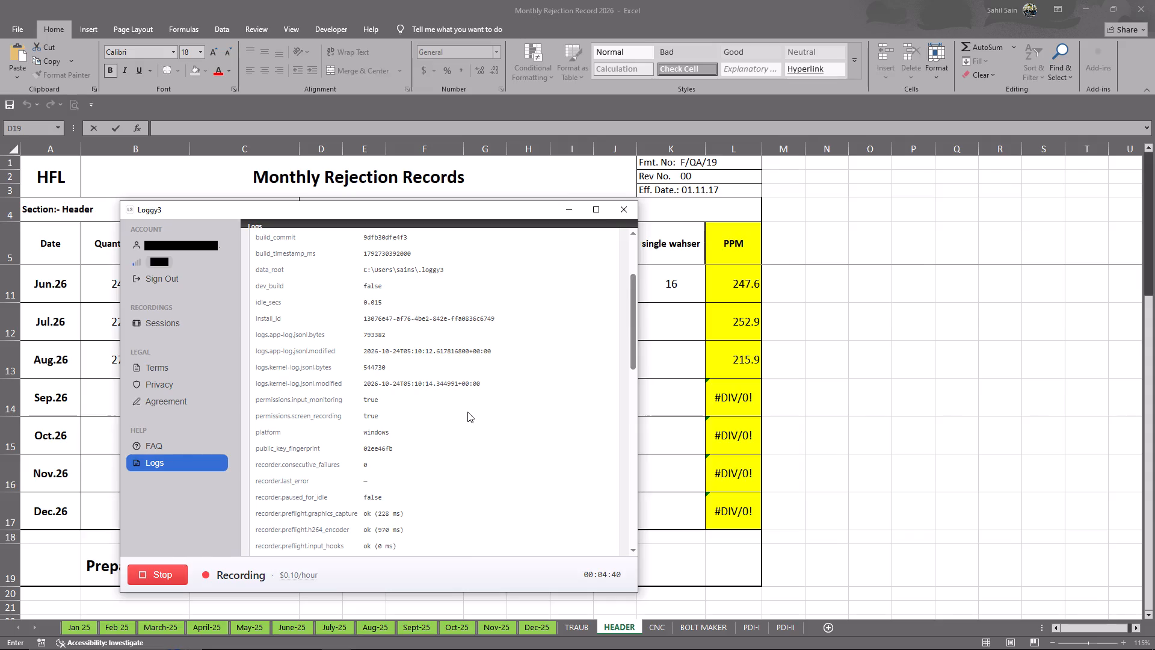
scroll(466, 415, "down", 6)
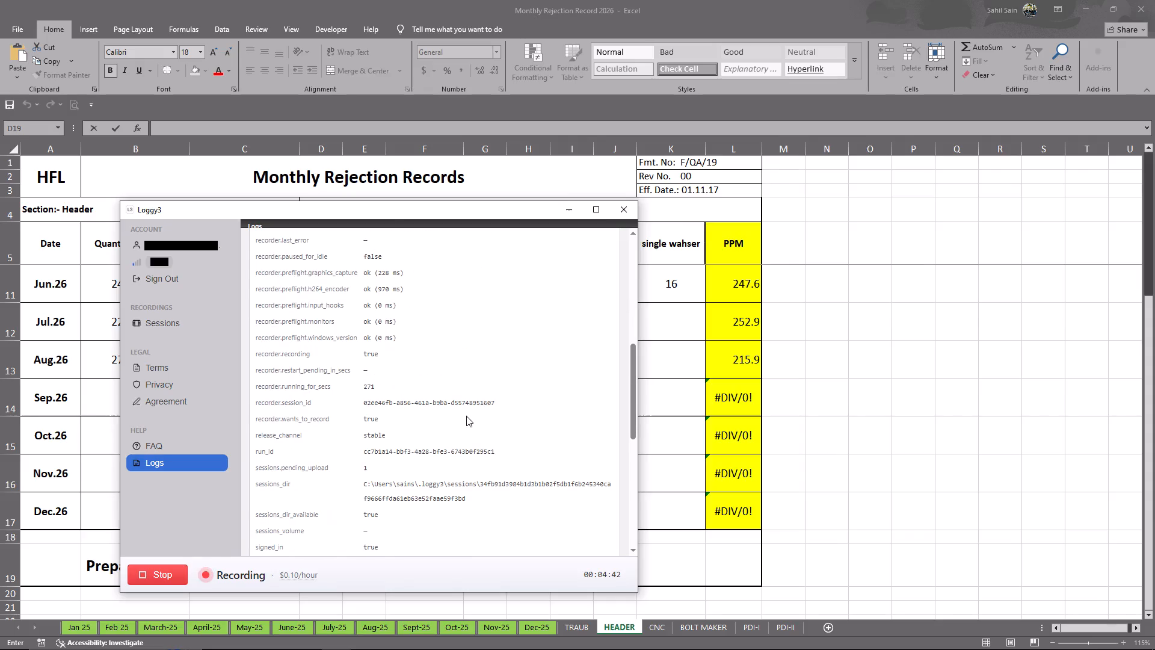
scroll(466, 418, "down", 11)
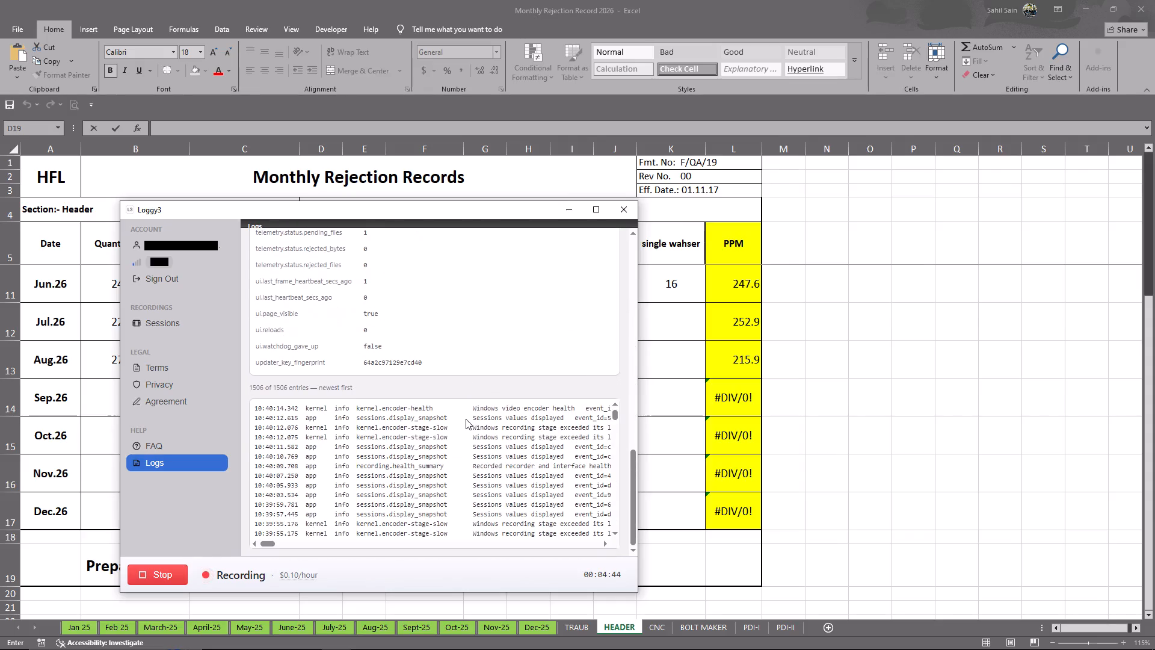
scroll(466, 419, "down", 1)
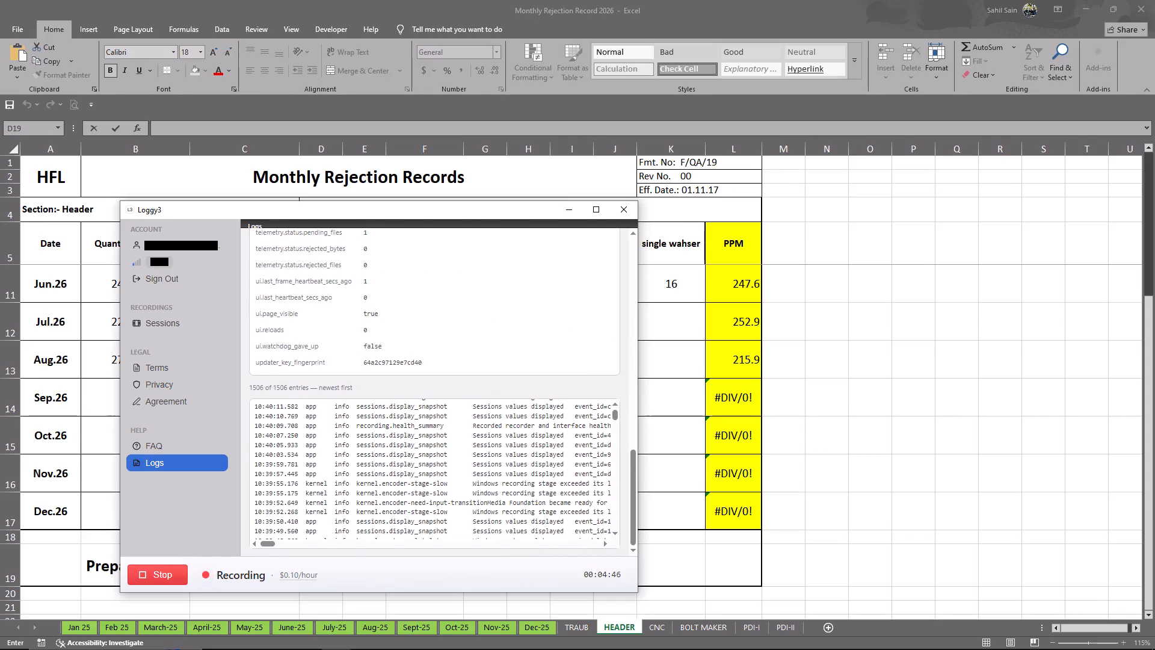
scroll(466, 419, "up", 3)
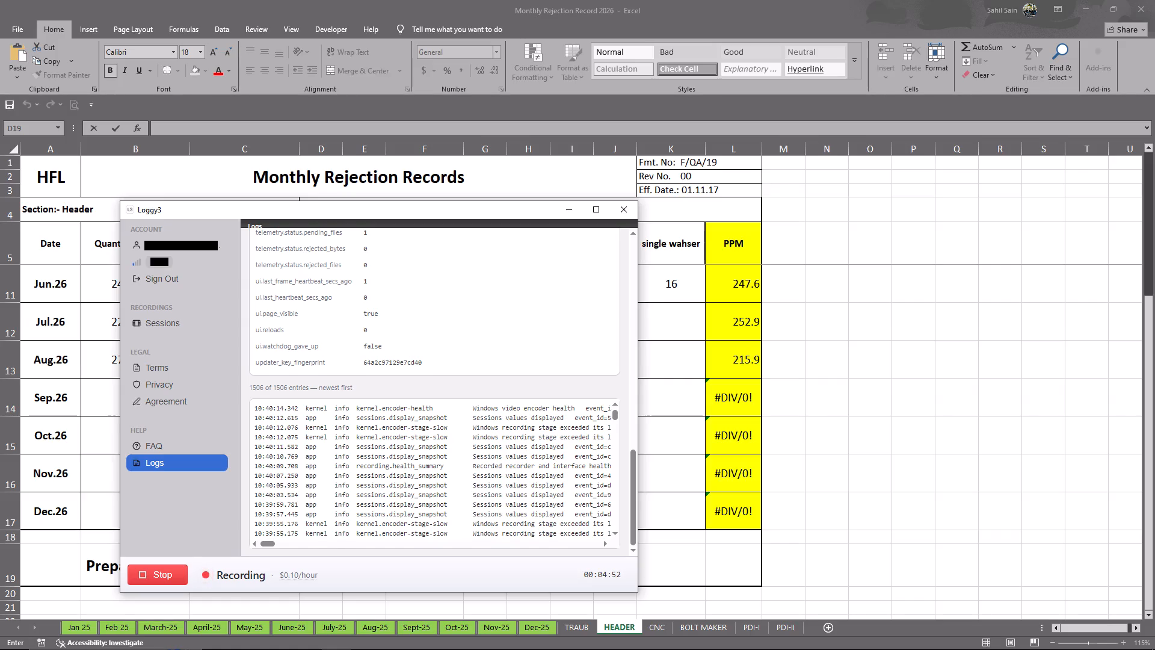
scroll(327, 439, "down", 8)
scroll(327, 447, "down", 20)
scroll(327, 447, "down", 6)
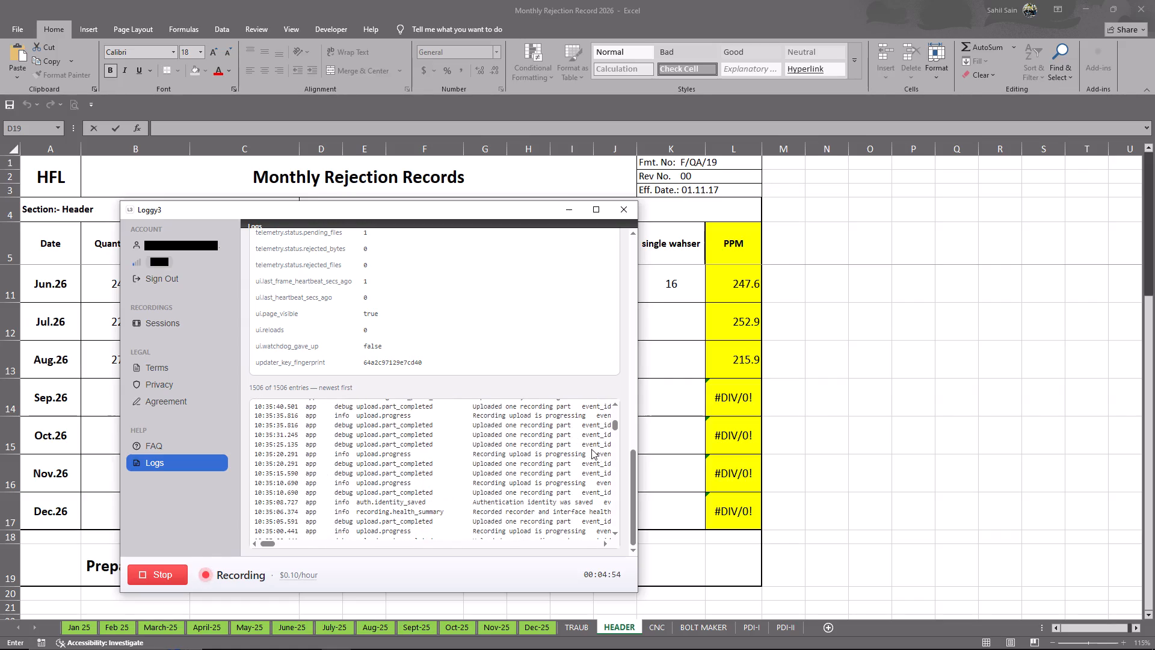
left_click_drag(614, 427, 615, 458)
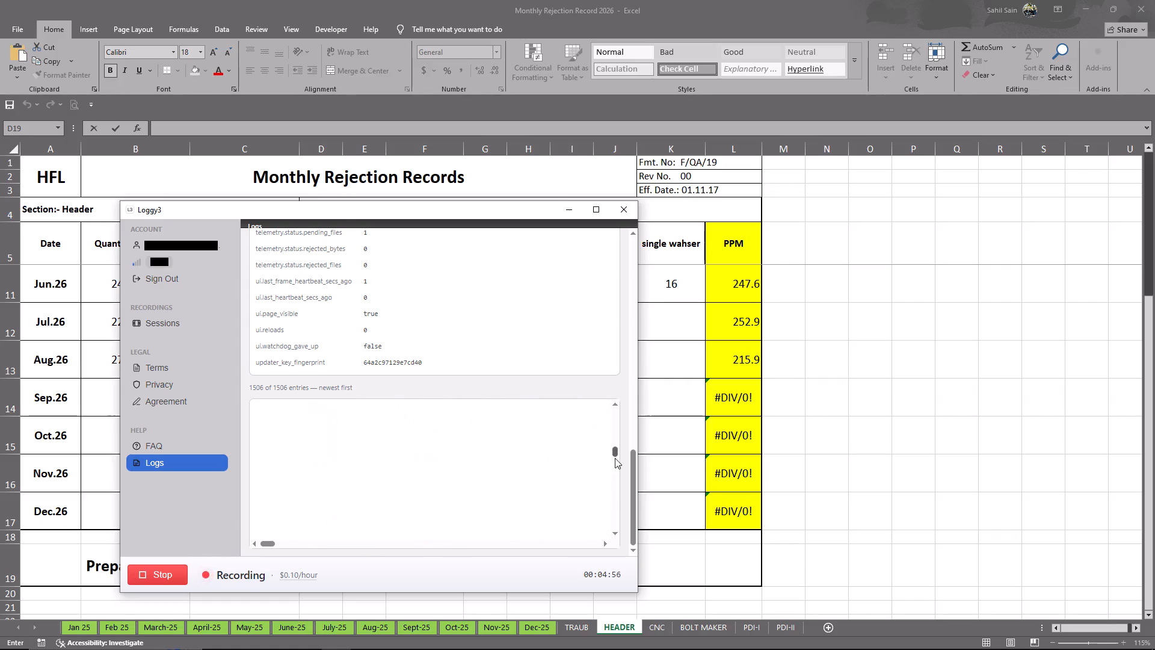
left_click_drag(615, 458, 616, 488)
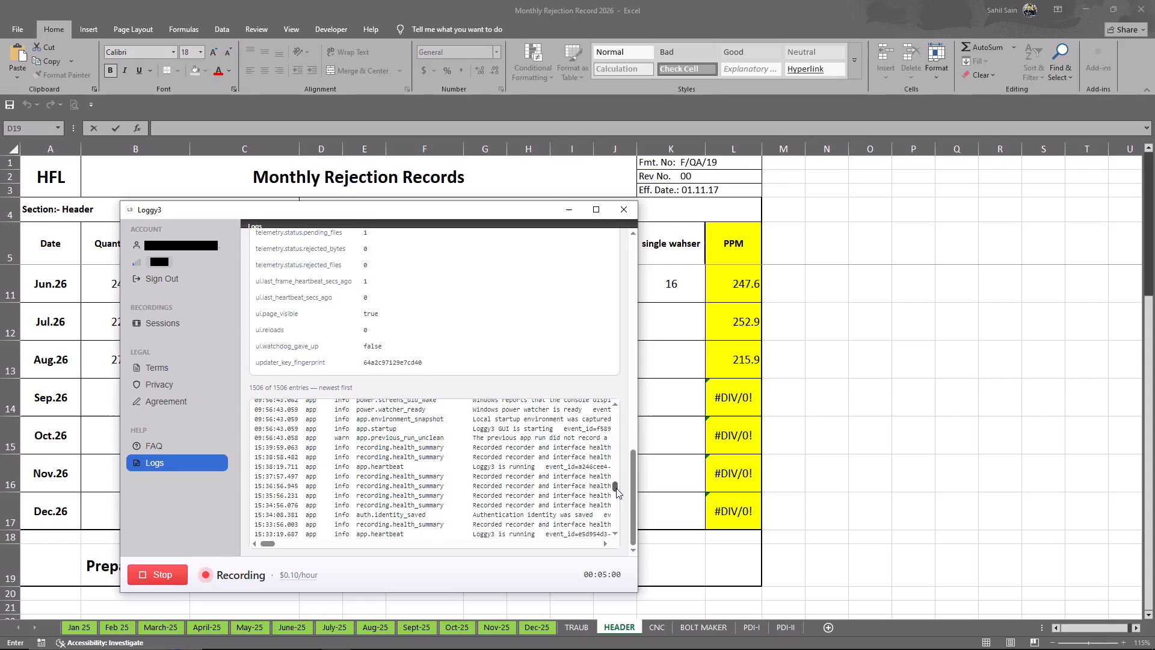
left_click_drag(616, 488, 623, 560)
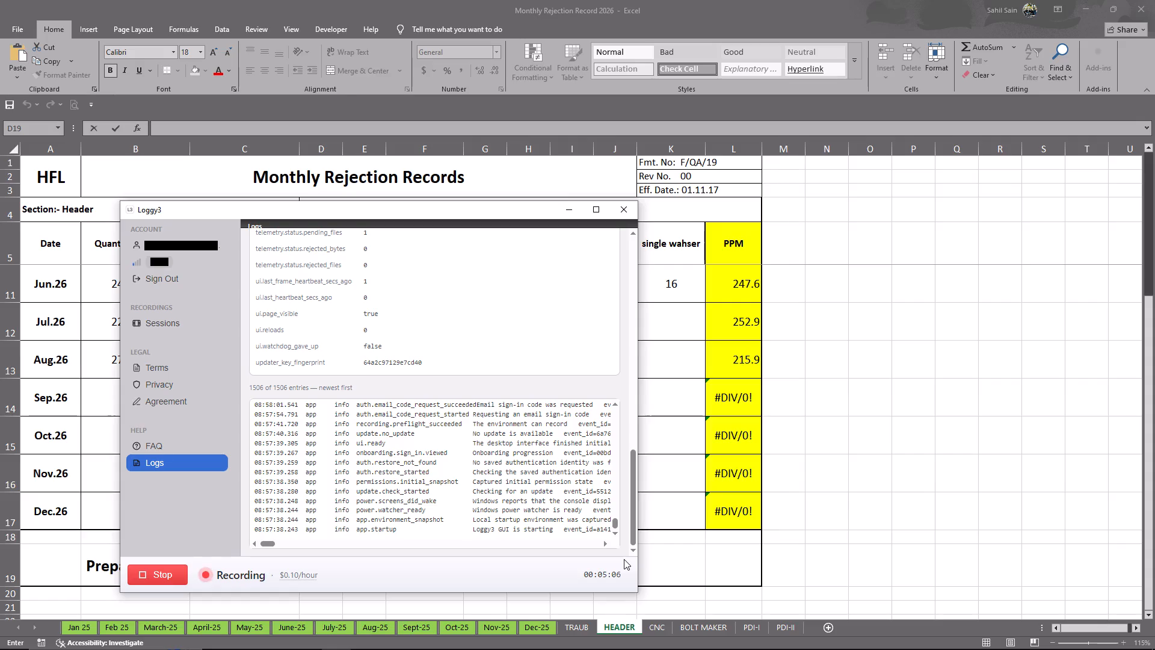
scroll(443, 471, "up", 5)
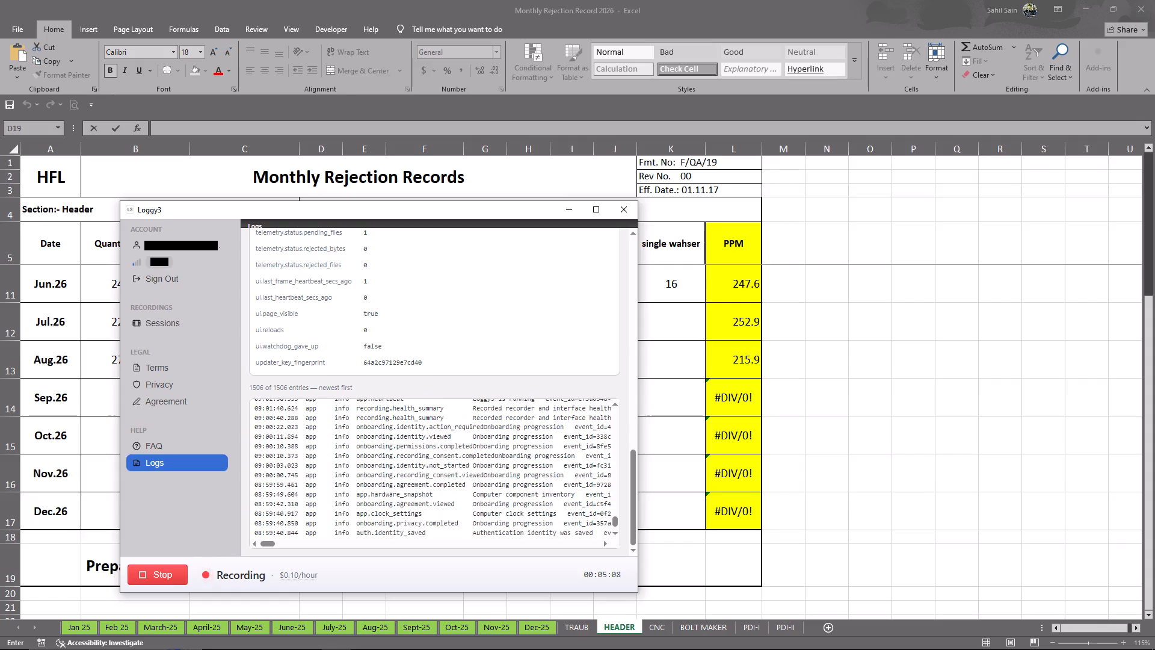
scroll(443, 471, "up", 15)
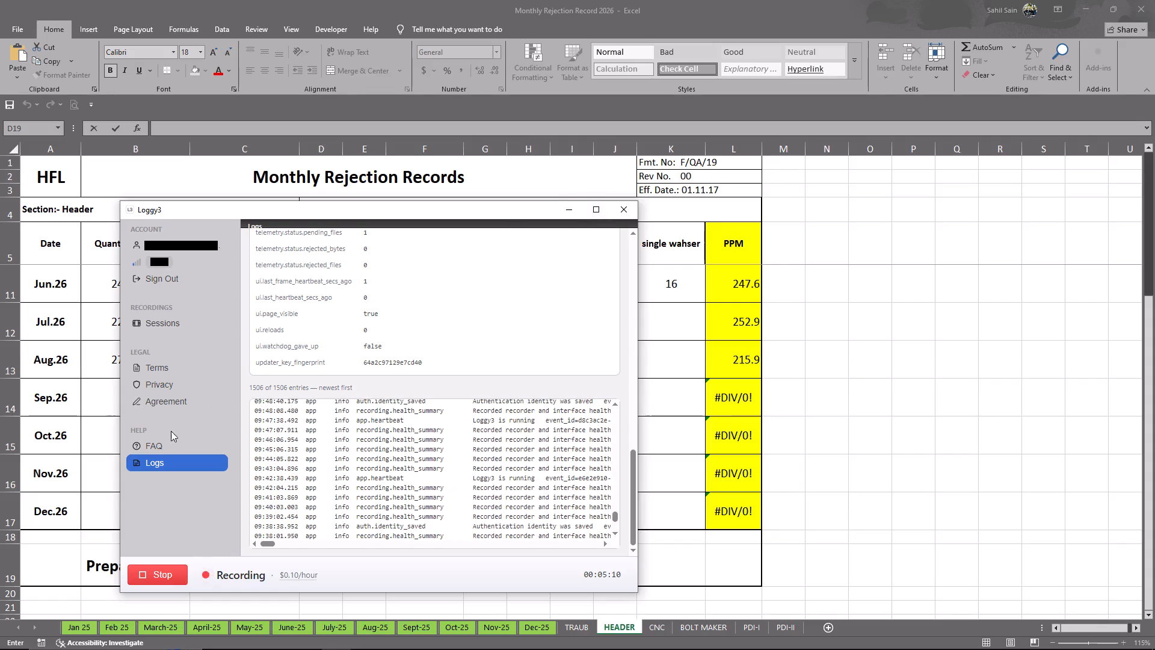
Read the Loggy3 FAQ answers on specific tasks, active recording time, stopping recording, accidental private recordings, and microphone or webcam recording.
left_click(149, 443)
scroll(452, 420, "down", 16)
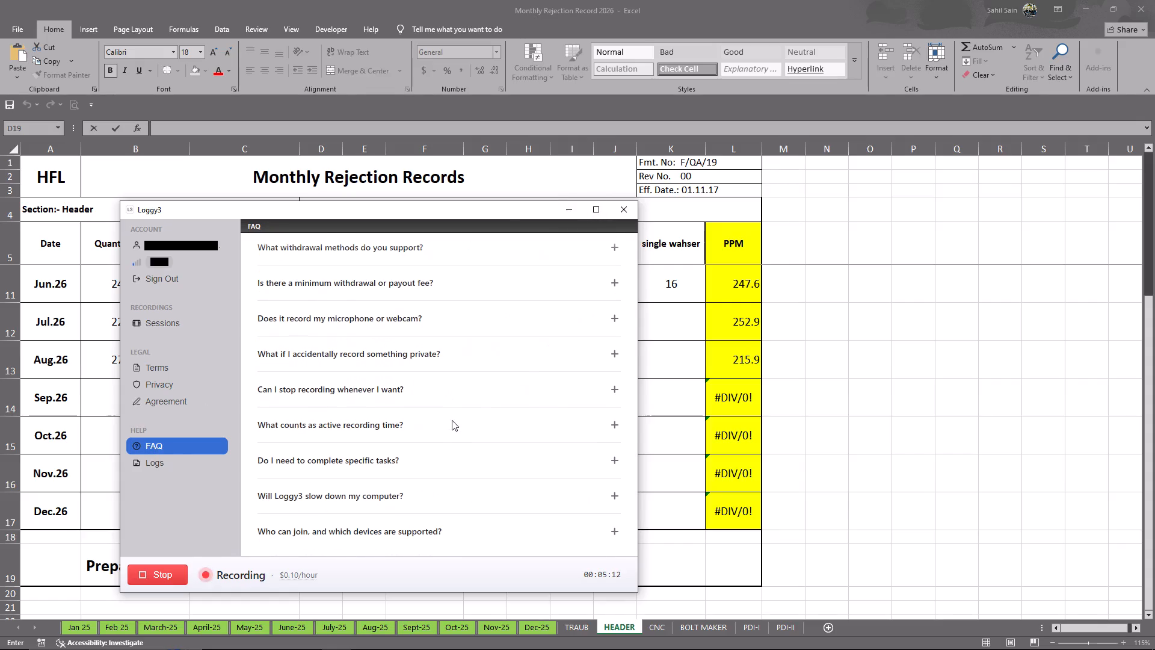
left_click(380, 463)
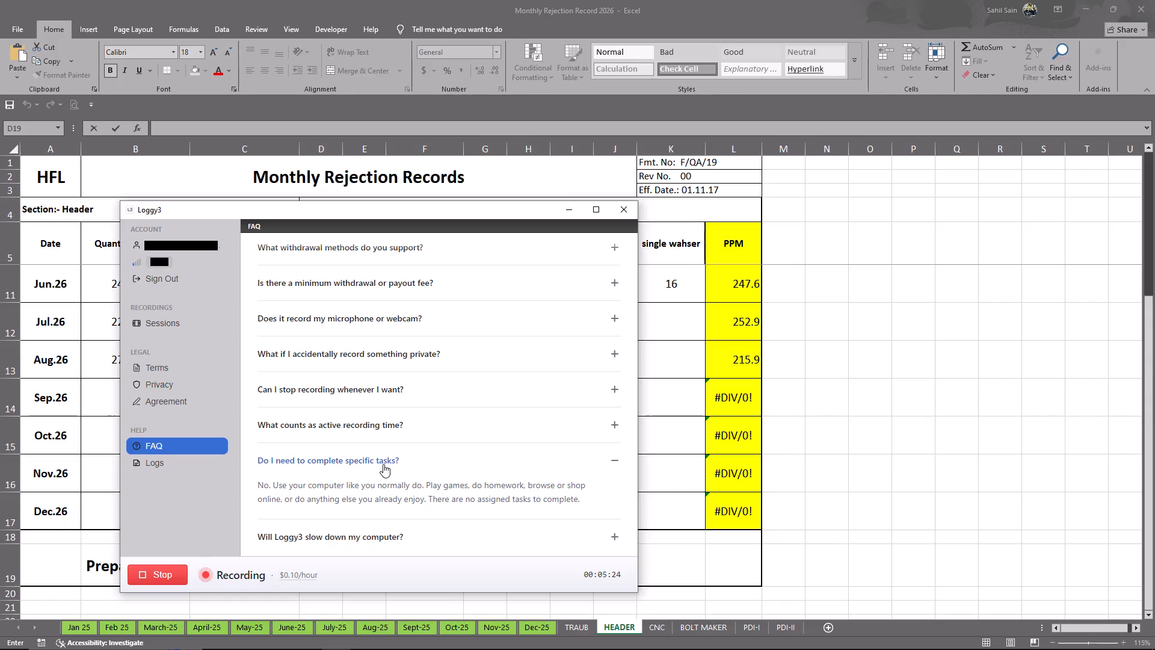
left_click(394, 419)
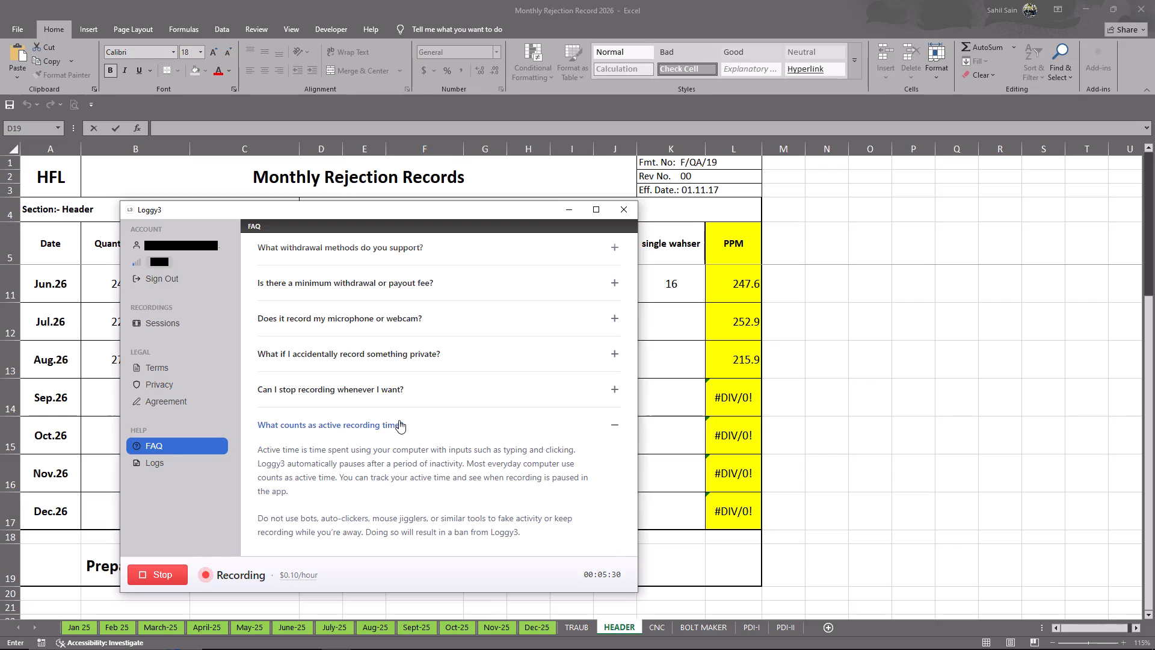
scroll(399, 427, "down", 1)
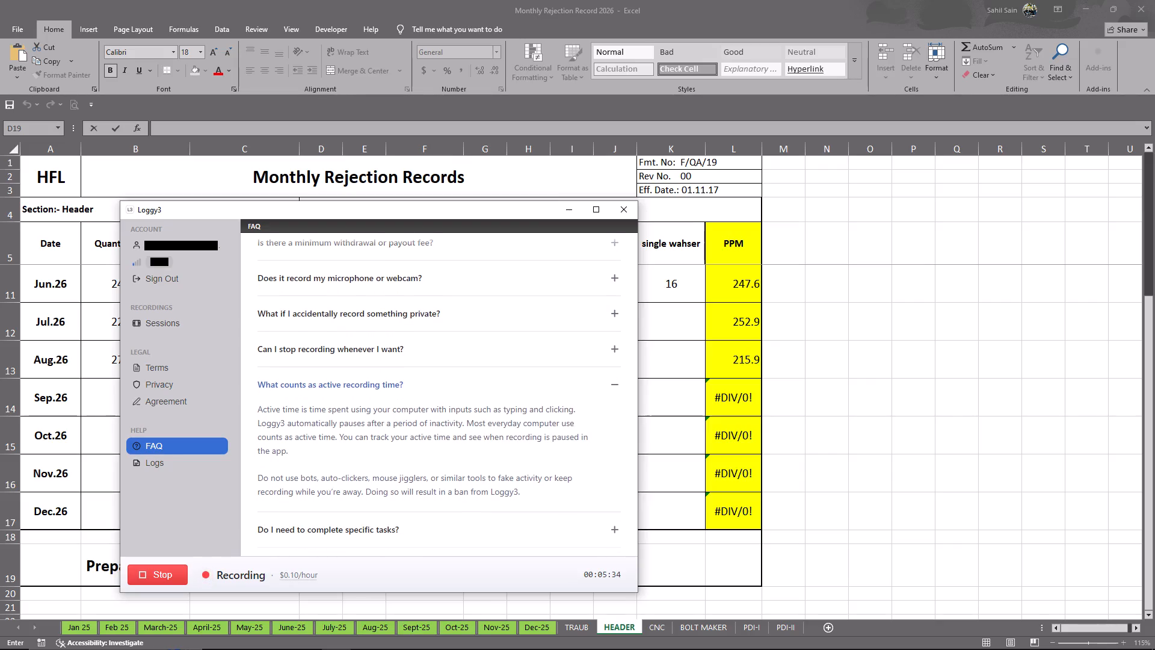
left_click(401, 348)
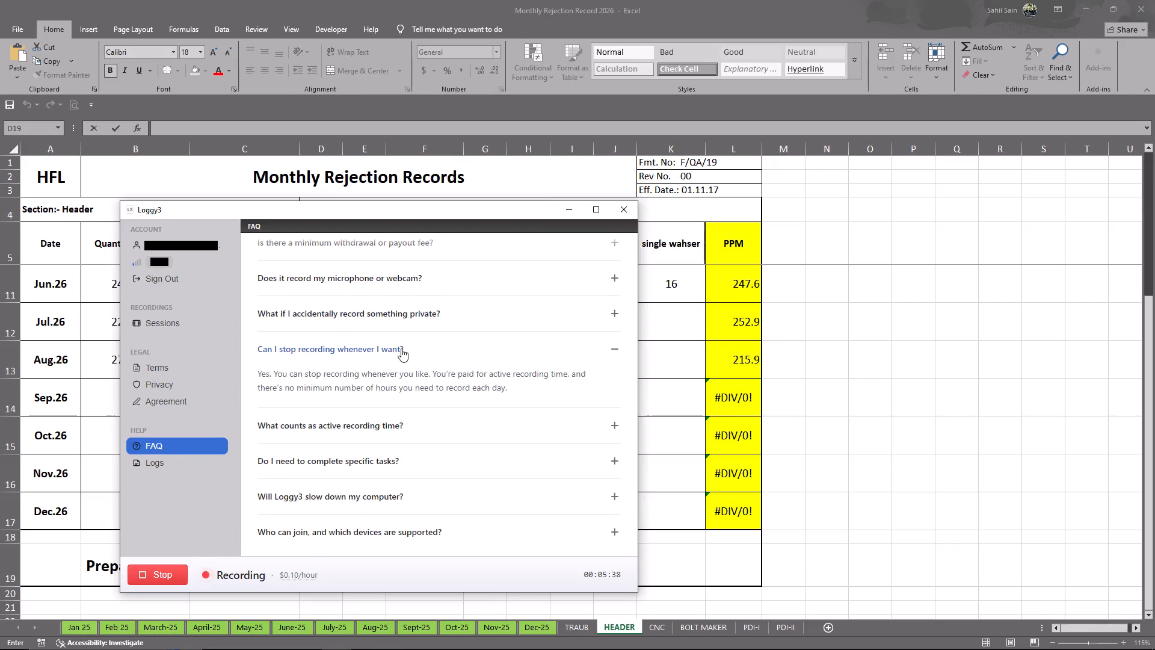
left_click(440, 314)
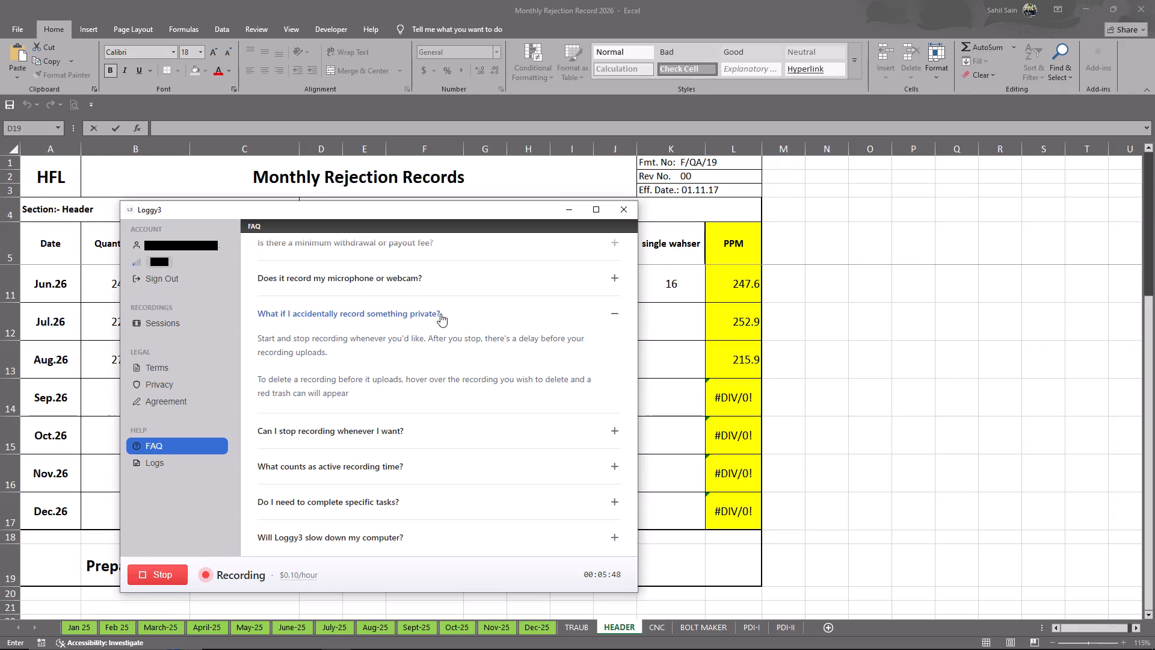
left_click(448, 274)
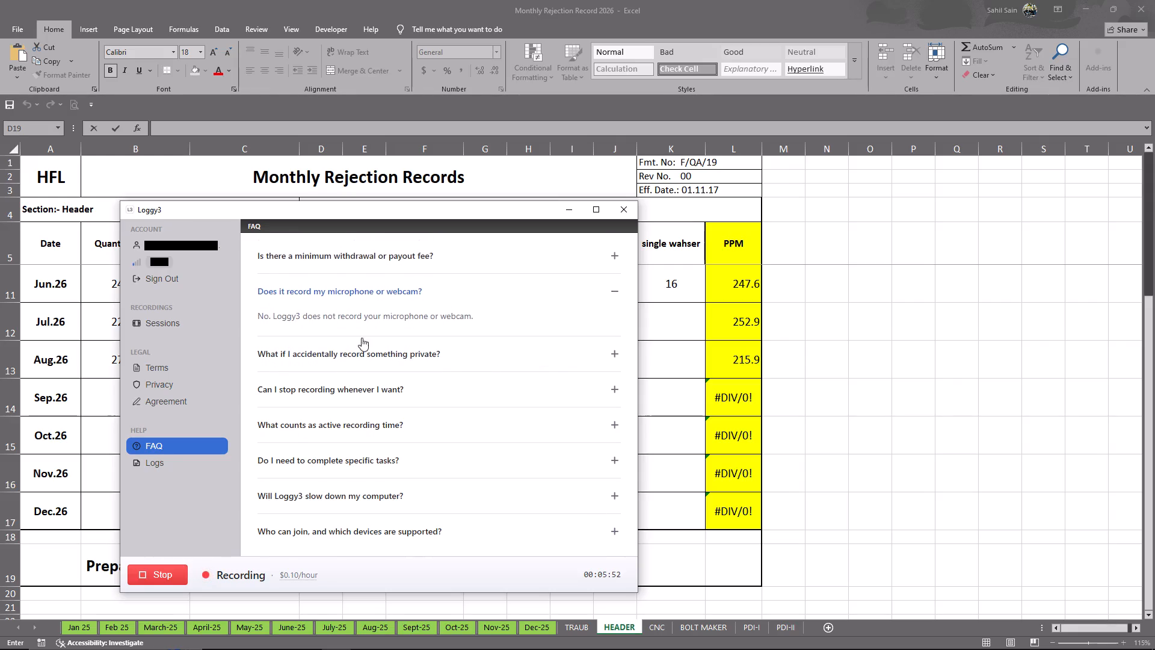
Read the Loggy3 FAQ answers on payout fees, withdrawal methods, payment details, first payment timing and hourly earnings.
scroll(324, 362, "up", 2)
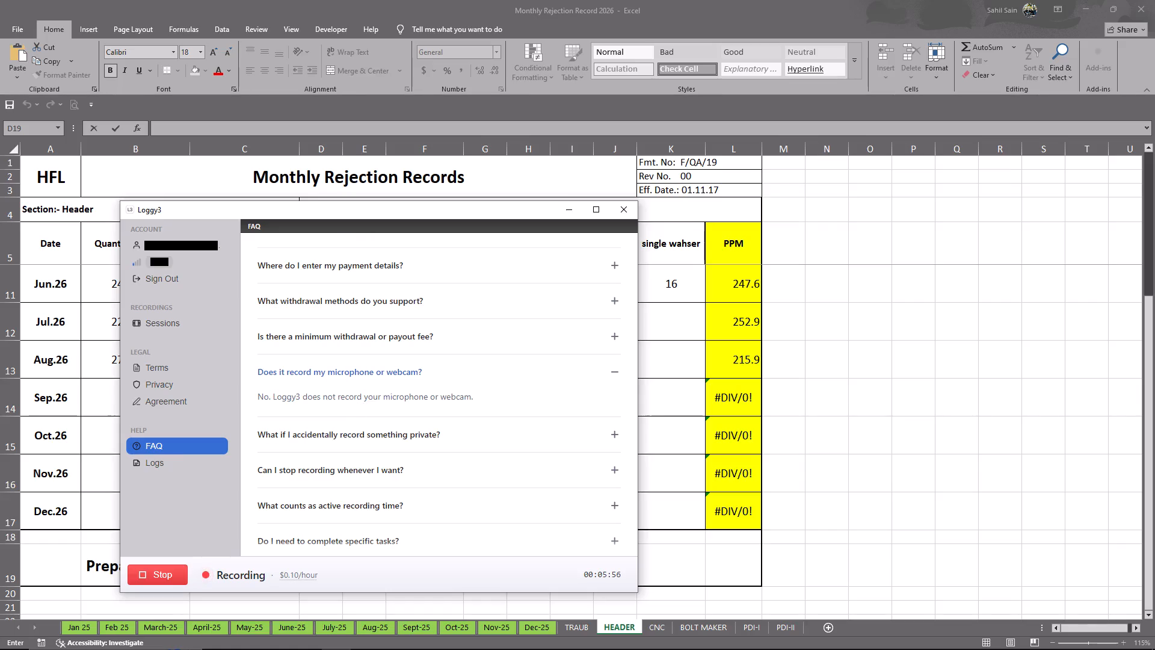
left_click(377, 327)
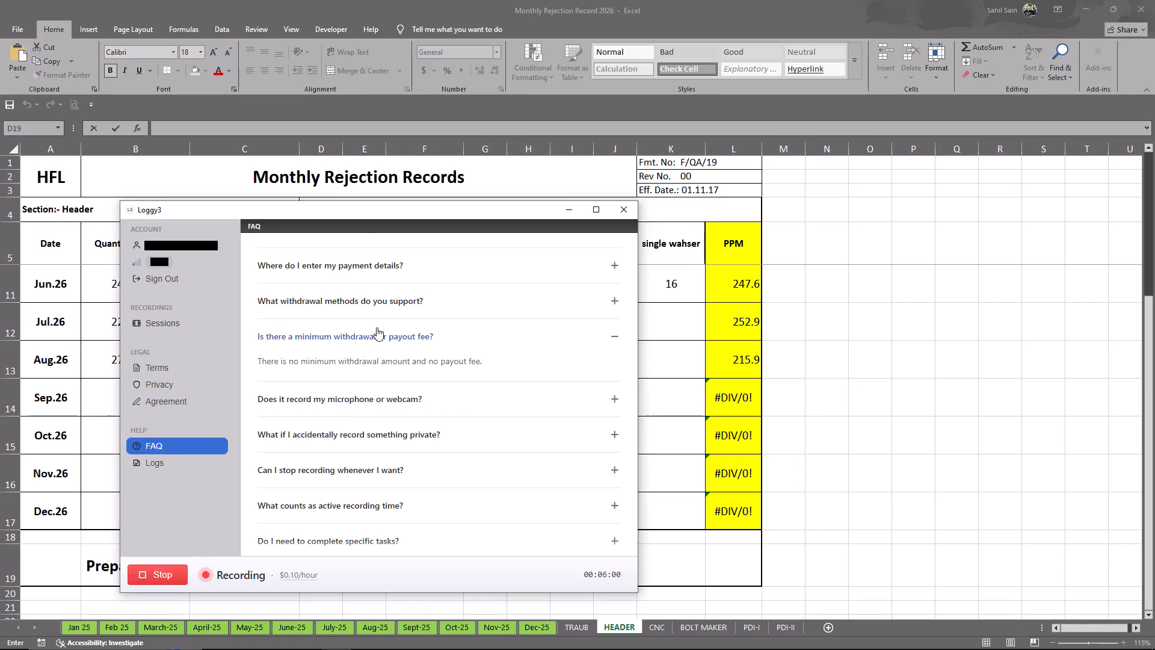
scroll(408, 368, "up", 3)
left_click(403, 402)
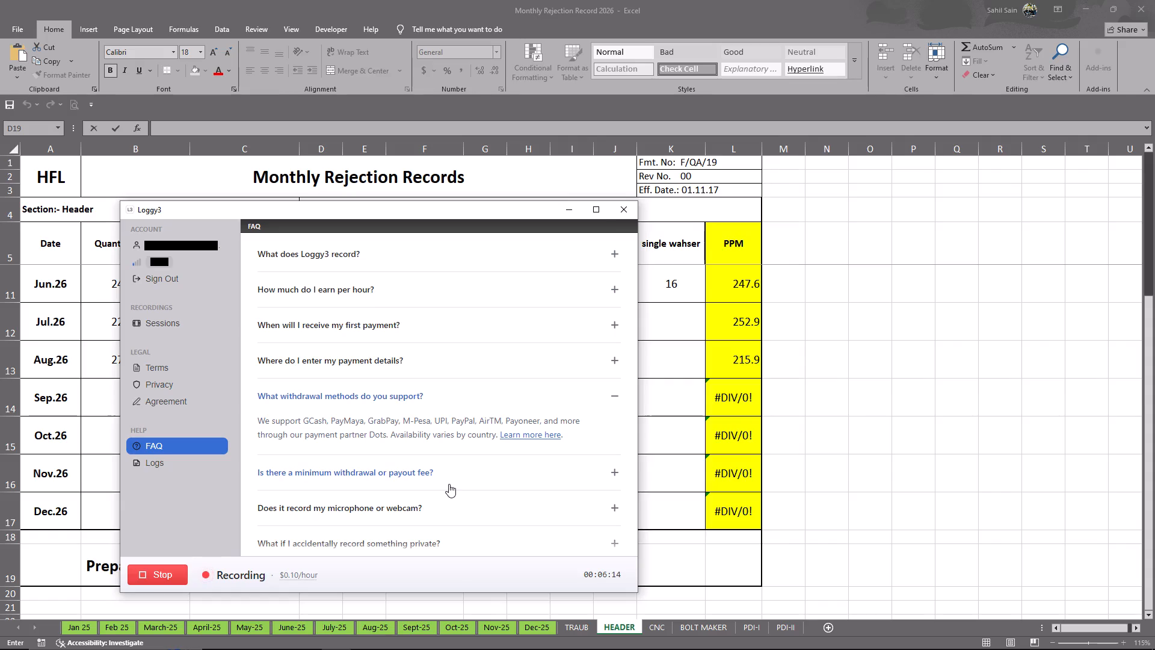
left_click(386, 368)
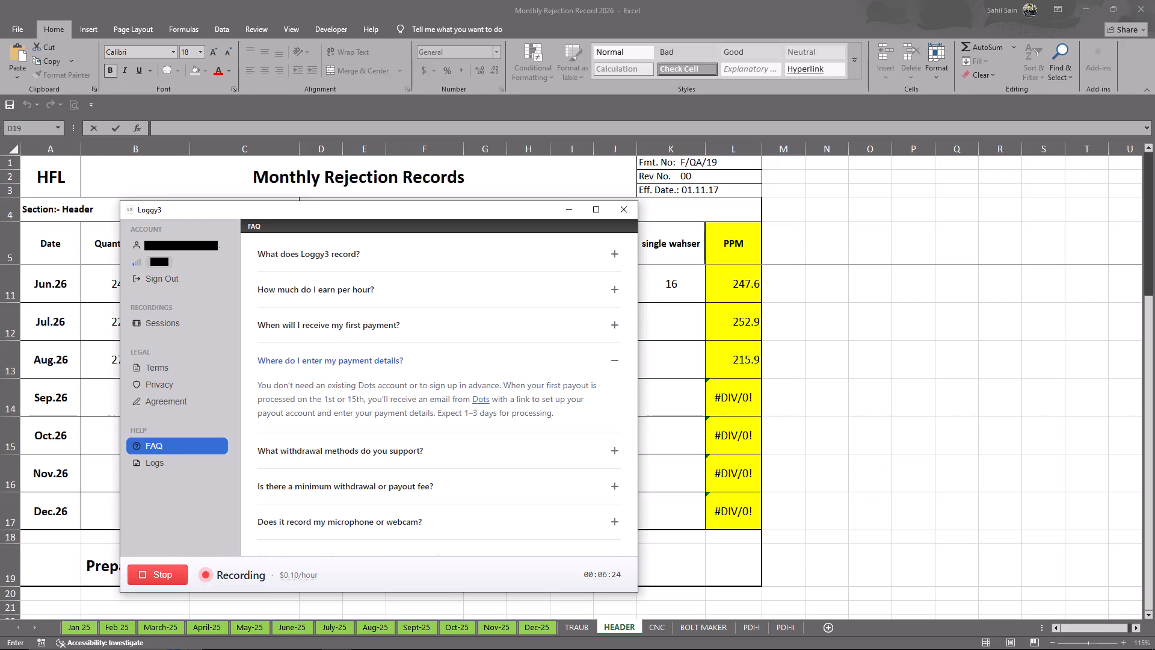
left_click(350, 329)
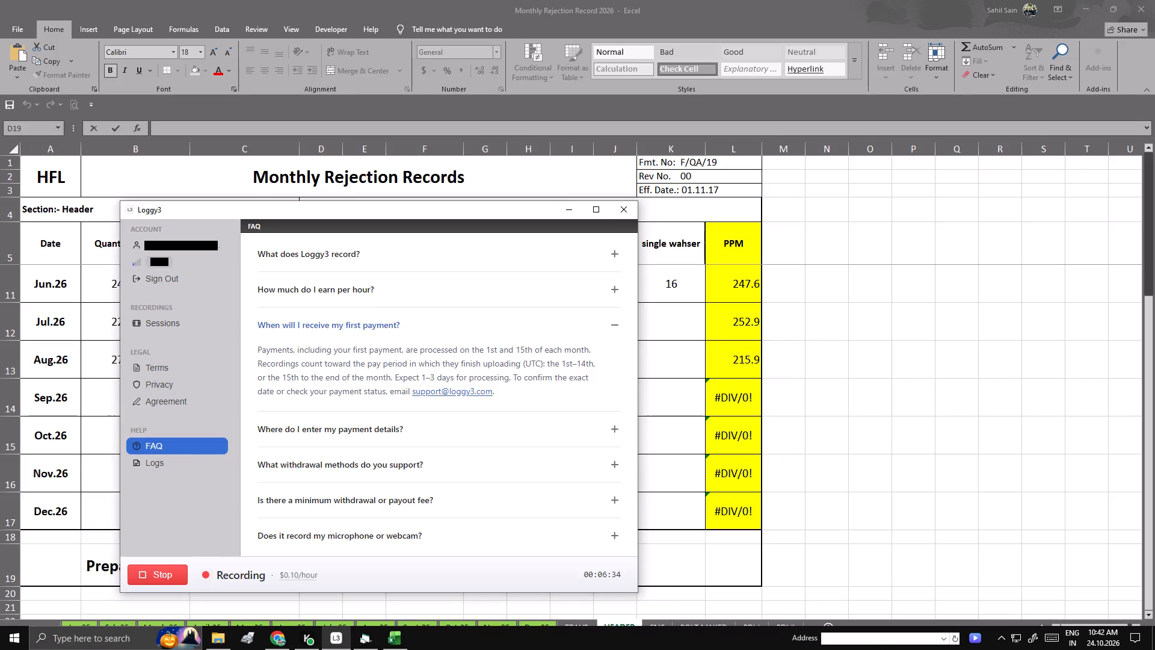
scroll(357, 316, "up", 2)
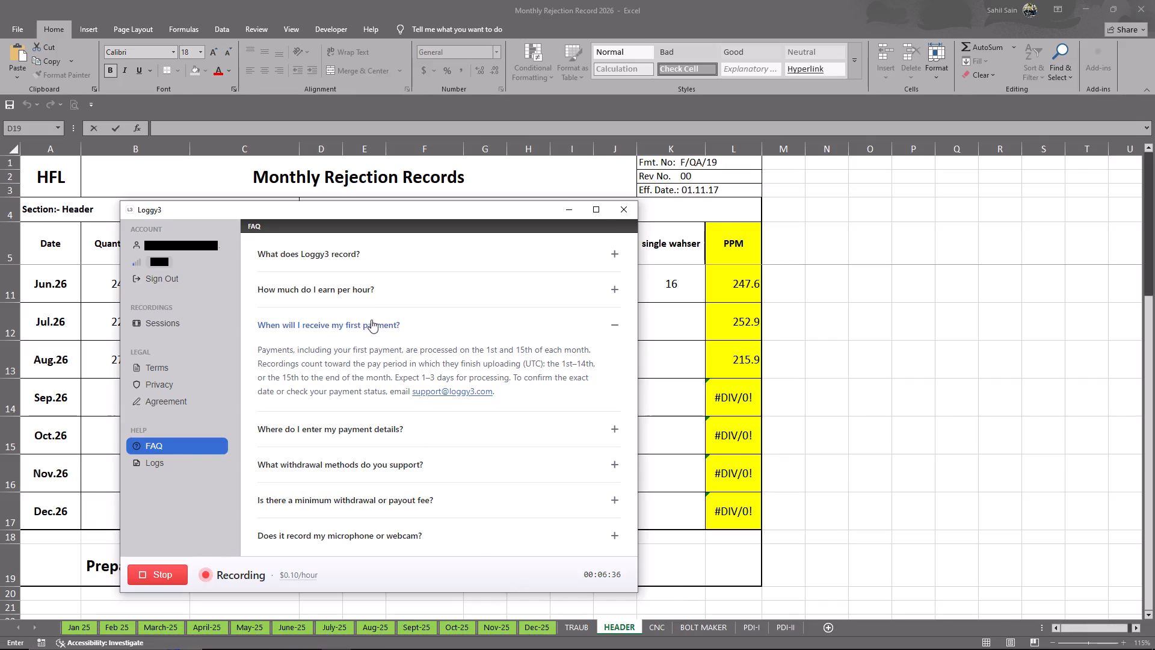
left_click(375, 285)
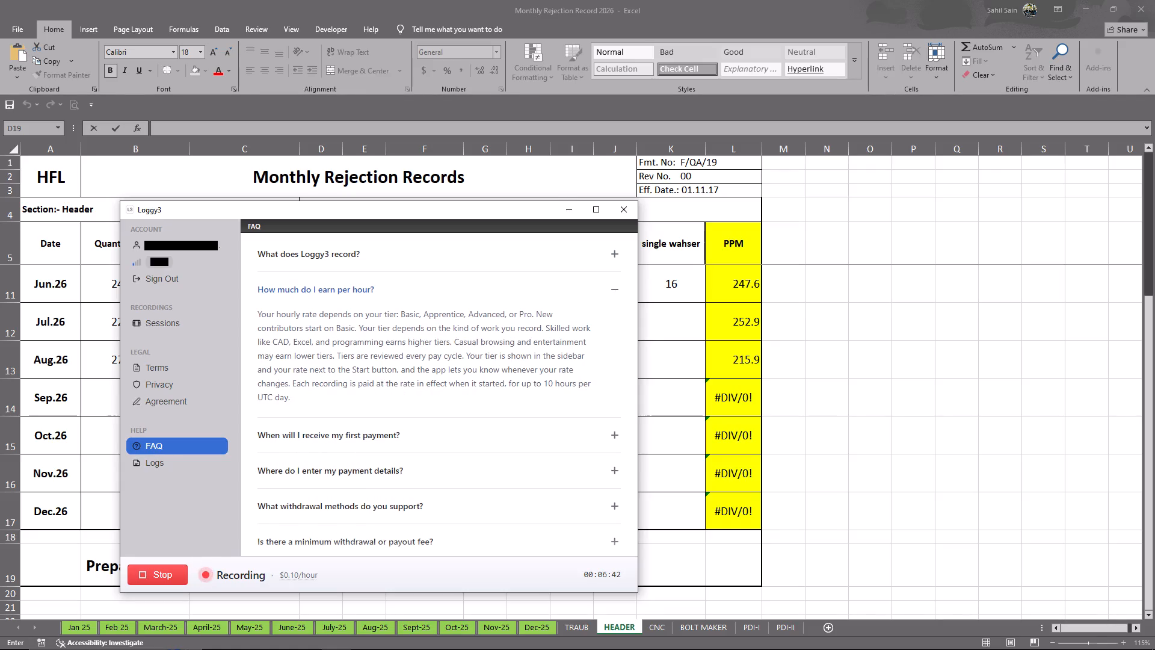
scroll(323, 353, "up", 7)
left_click(337, 289)
scroll(325, 288, "up", 9)
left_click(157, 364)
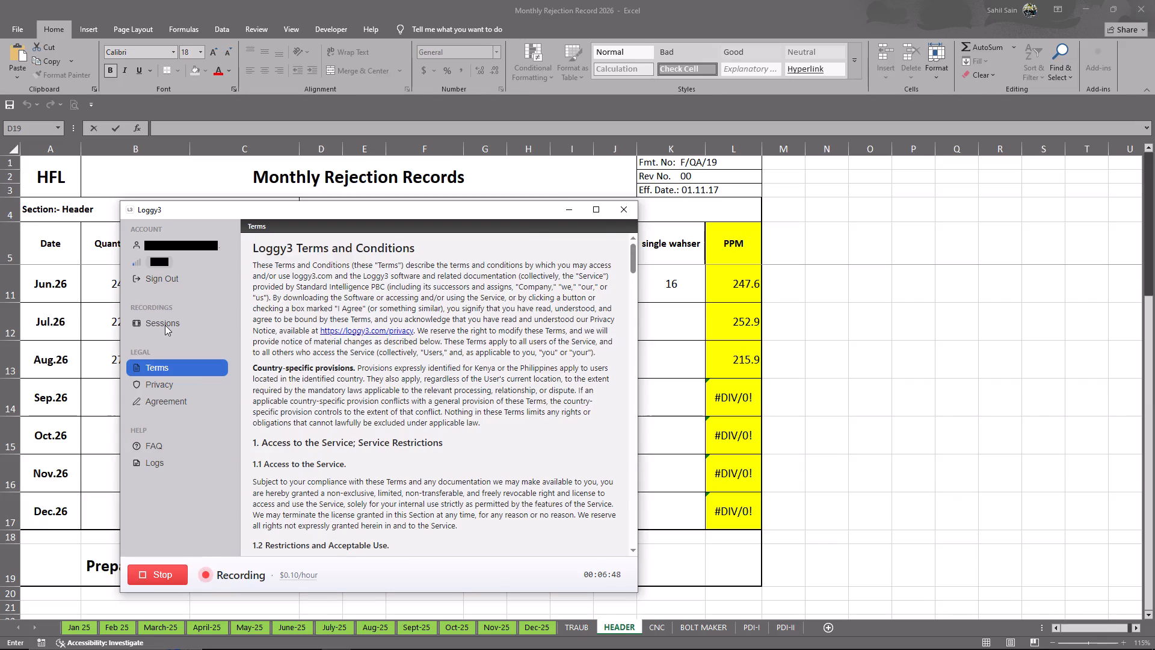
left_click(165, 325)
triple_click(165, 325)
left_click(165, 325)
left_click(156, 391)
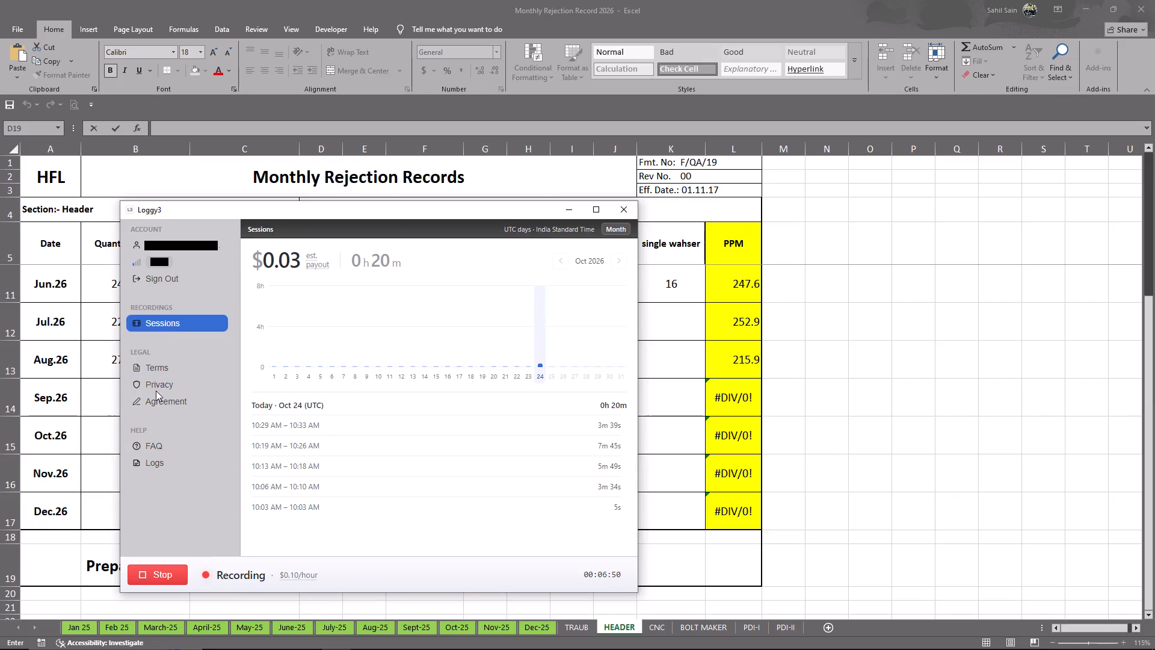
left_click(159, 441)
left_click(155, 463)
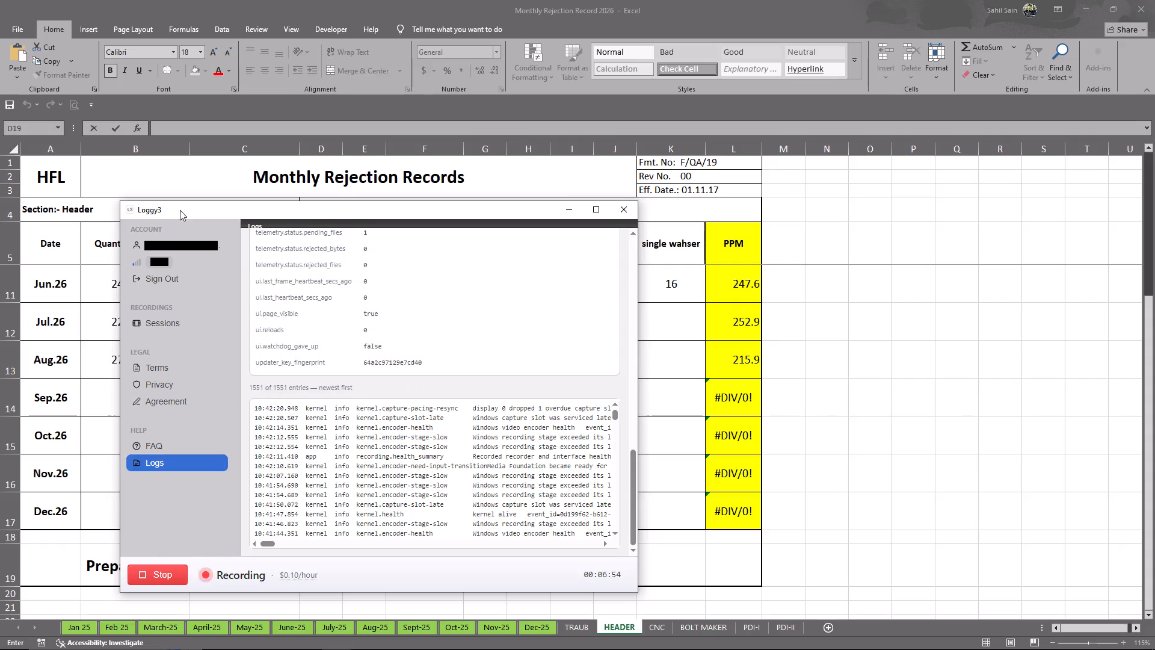
Move the Loggy3 window clear of the HEADER sheet and return to the Monthly Rejection Record 2026 workbook.
left_click_drag(158, 208, 1154, 638)
triple_click(603, 430)
double_click(522, 436)
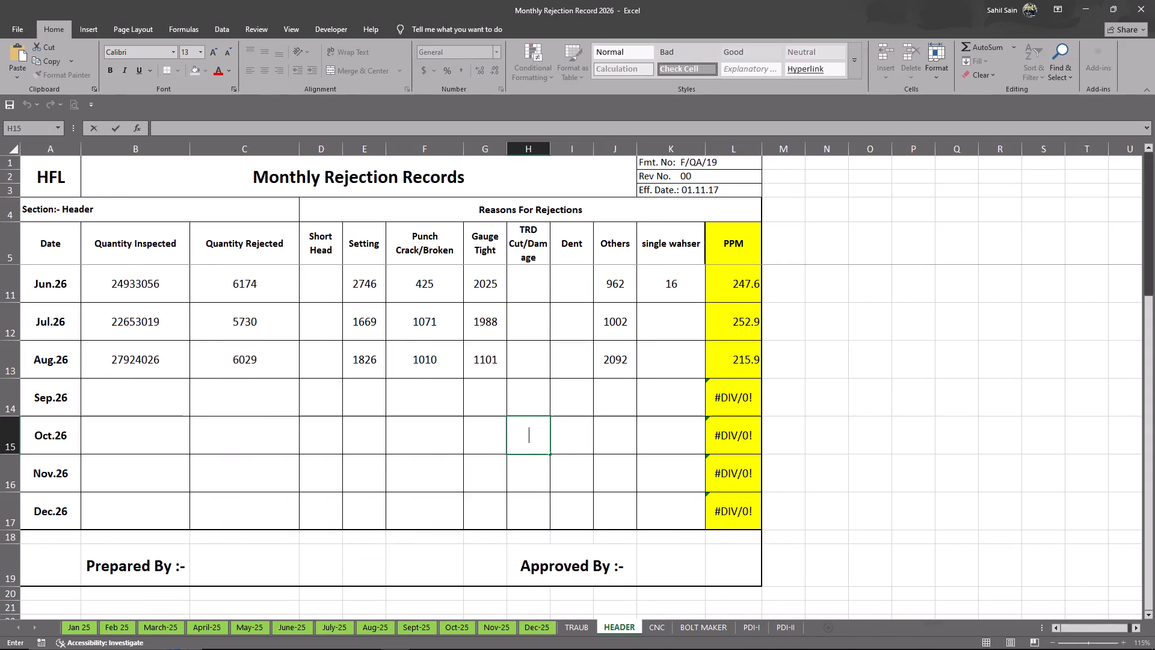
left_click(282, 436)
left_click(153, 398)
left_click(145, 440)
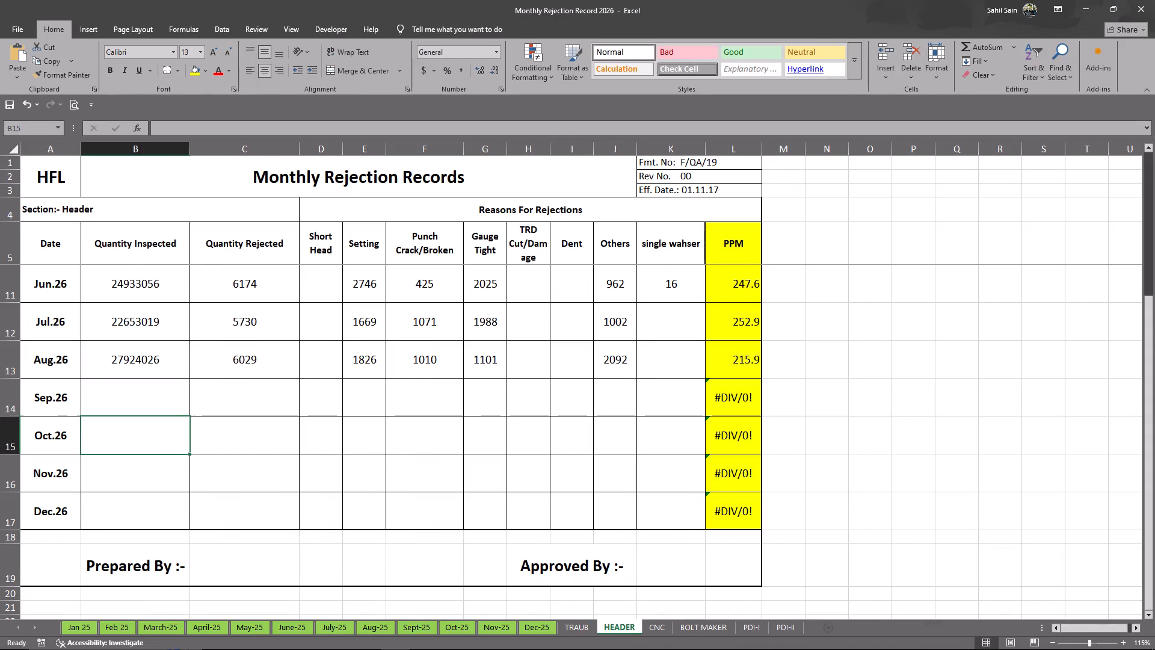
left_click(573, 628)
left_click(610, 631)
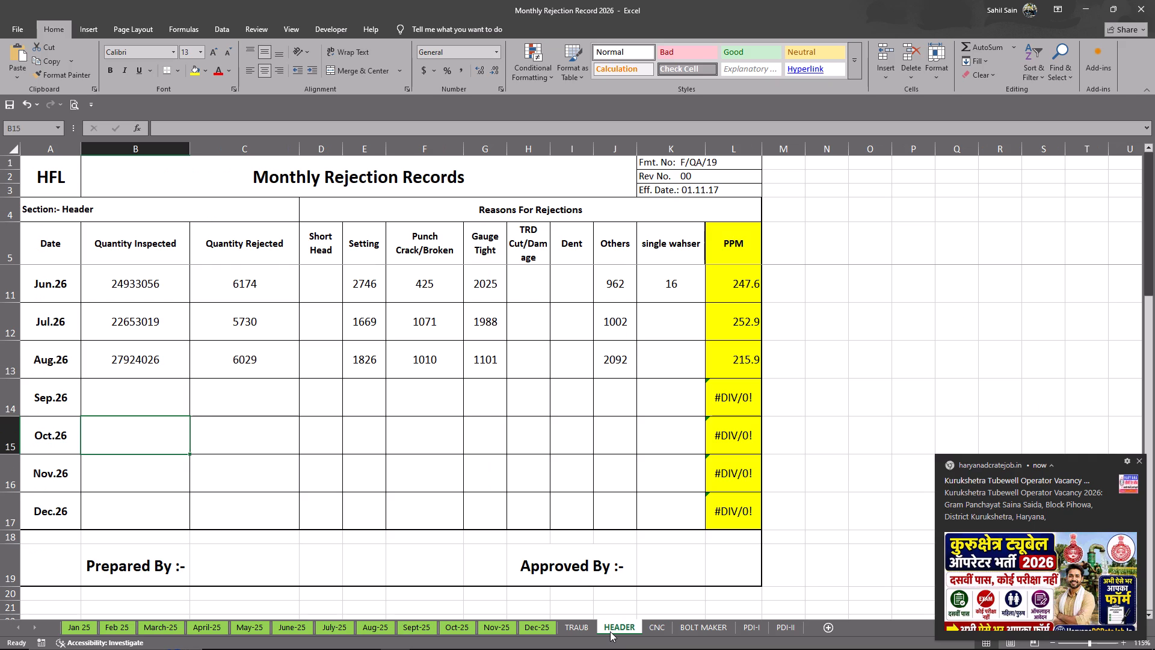
On the BOLT MAKER sheet, enter Sep.26 Quantity Inspected 13900156 and Quantity Rejected 16676.
left_click(692, 631)
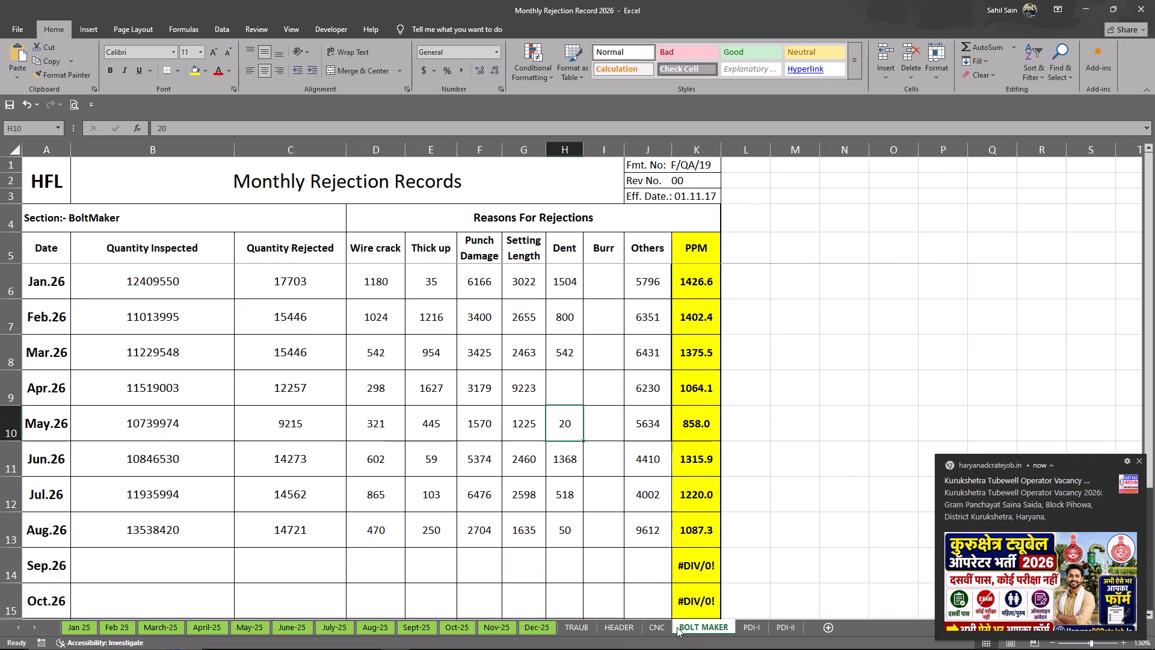
scroll(260, 525, "down", 2)
left_click(148, 469)
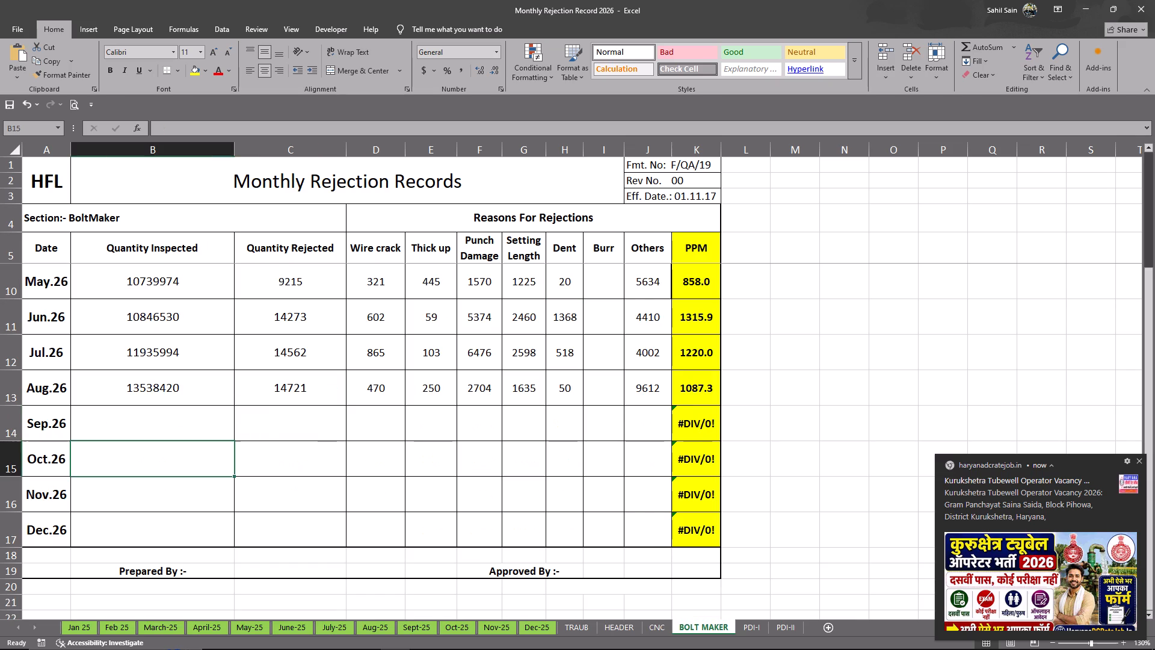
left_click(158, 433)
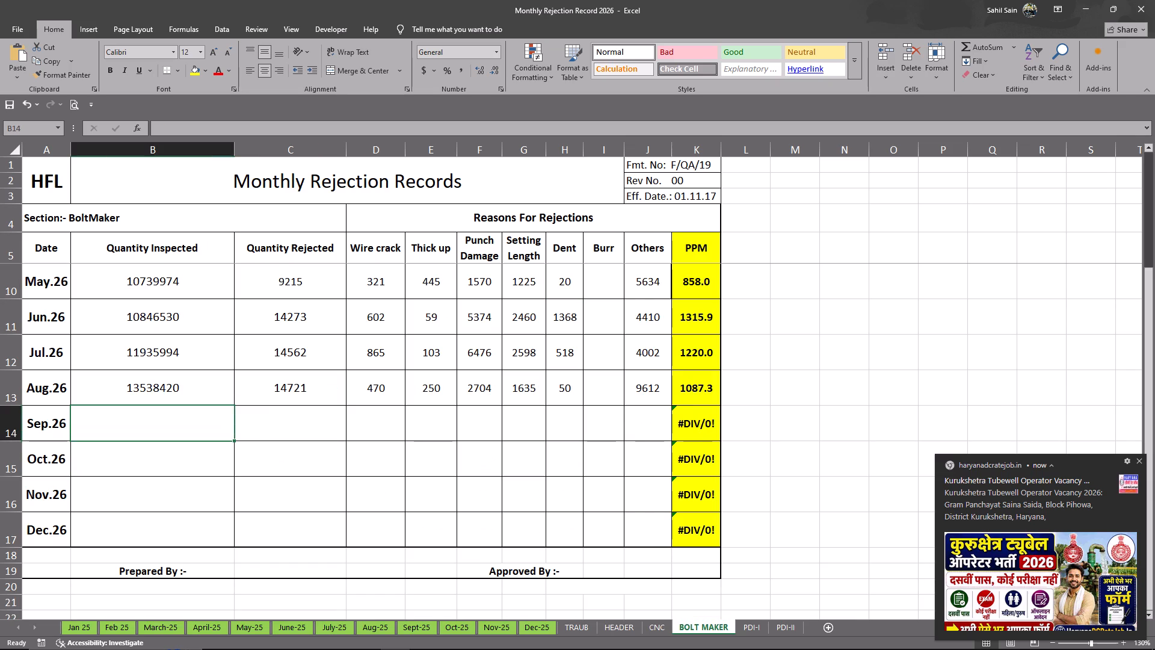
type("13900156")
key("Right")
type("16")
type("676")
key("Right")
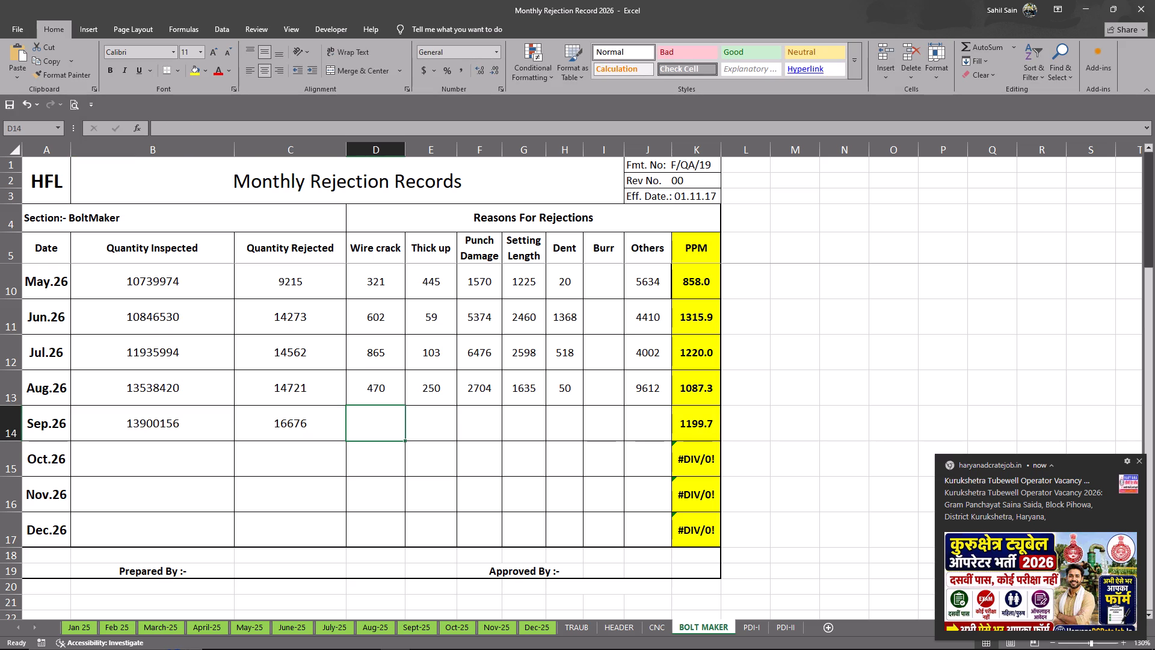
Fill in BOLT MAKER's Sep.26 rejection reasons: Thick up 75, Punch Damage 3220 and Setting Length 1350.
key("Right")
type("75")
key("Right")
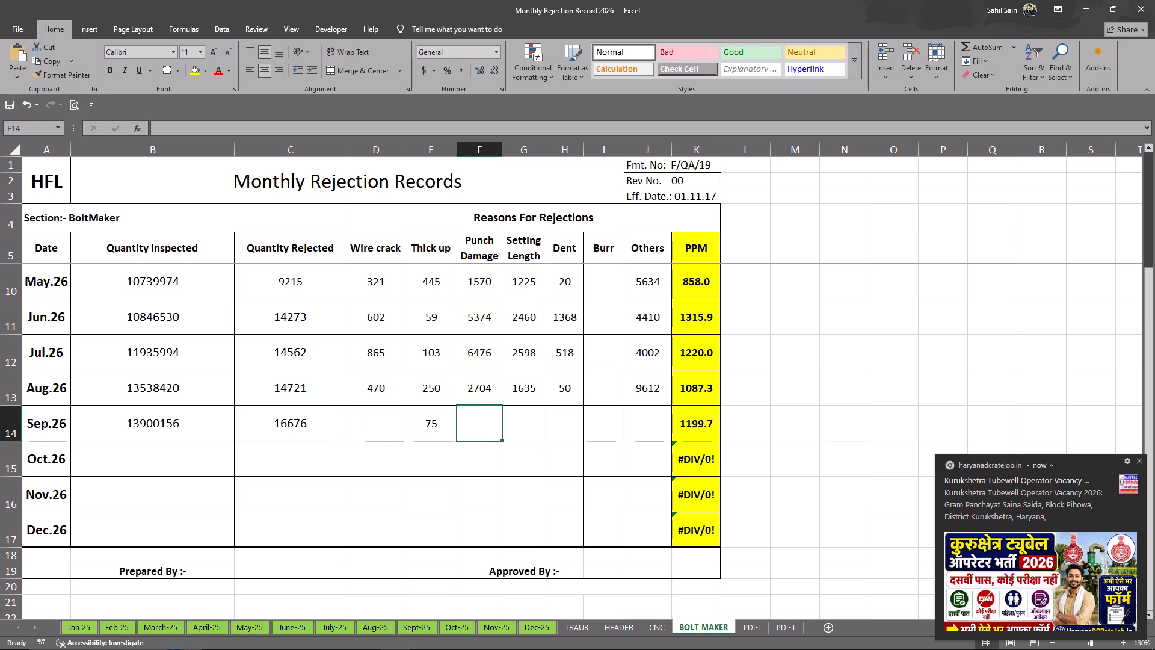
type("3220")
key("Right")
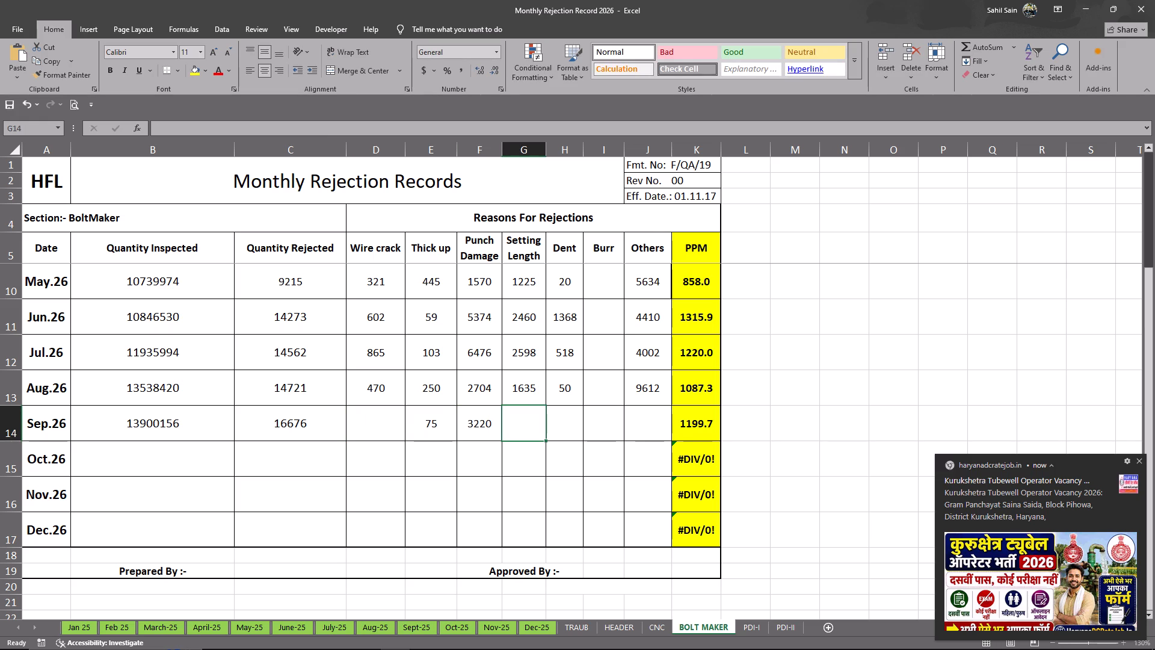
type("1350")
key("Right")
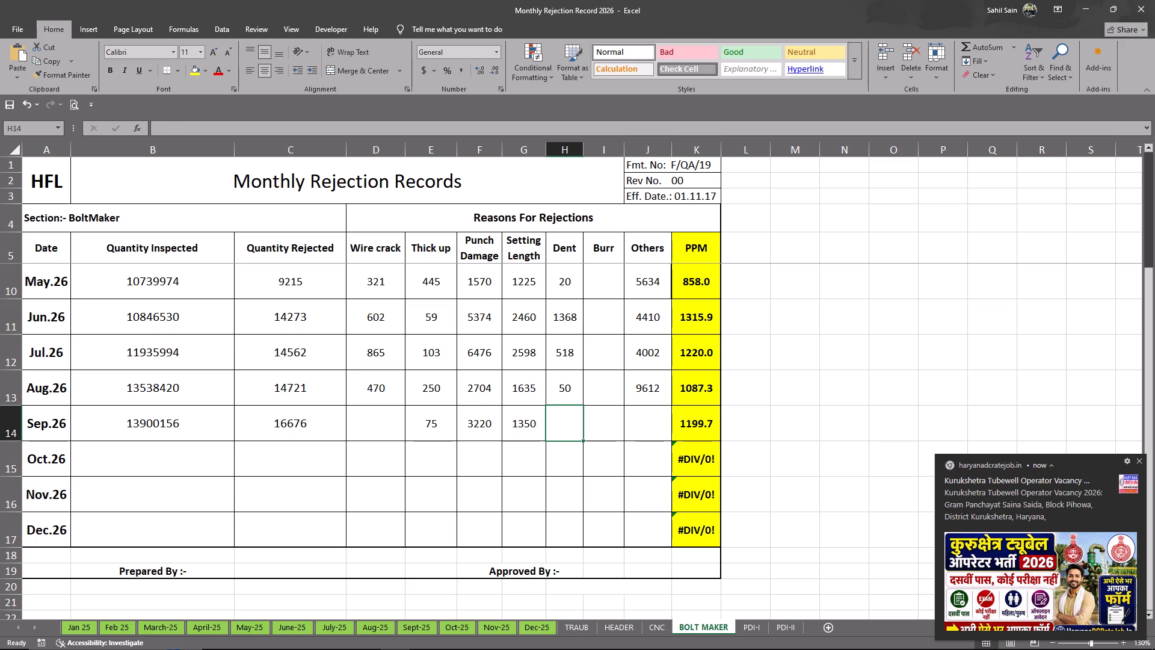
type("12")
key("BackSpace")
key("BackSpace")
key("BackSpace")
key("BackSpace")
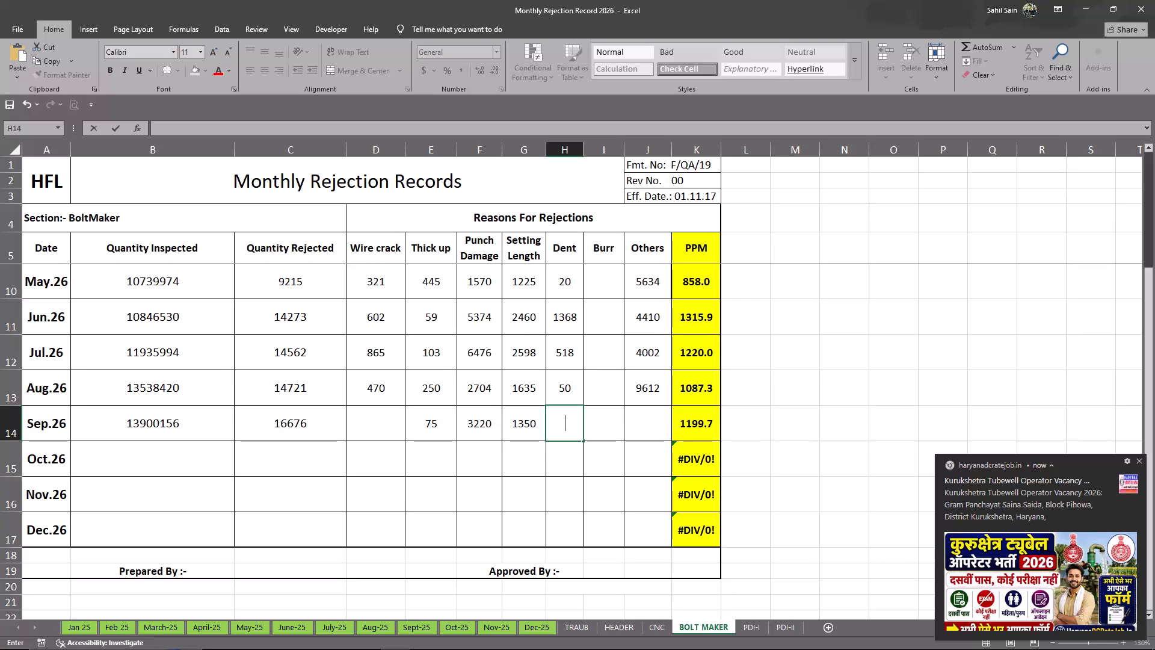
Enter 12031 under Others in BOLT MAKER's Sep.26 row, leaving Dent and Burr blank.
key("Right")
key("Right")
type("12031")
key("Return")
Save the Monthly Rejection Record 2026 workbook.
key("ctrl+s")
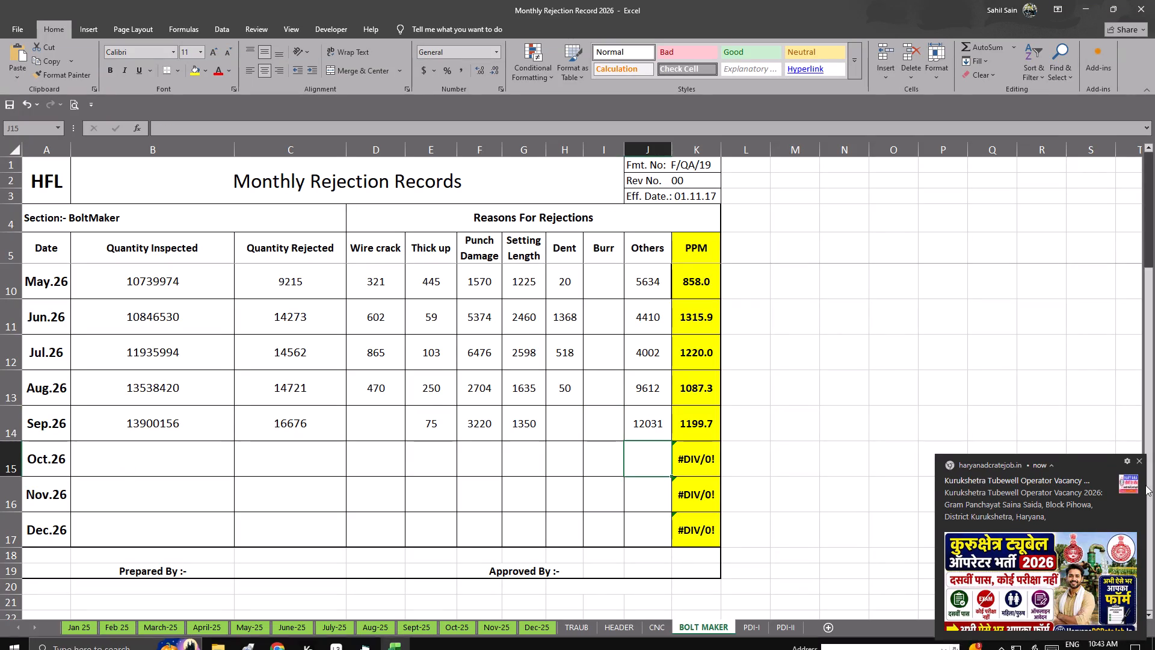
Dismiss the job-vacancy notification covering the worksheet.
left_click(1139, 462)
left_click(514, 448)
triple_click(384, 469)
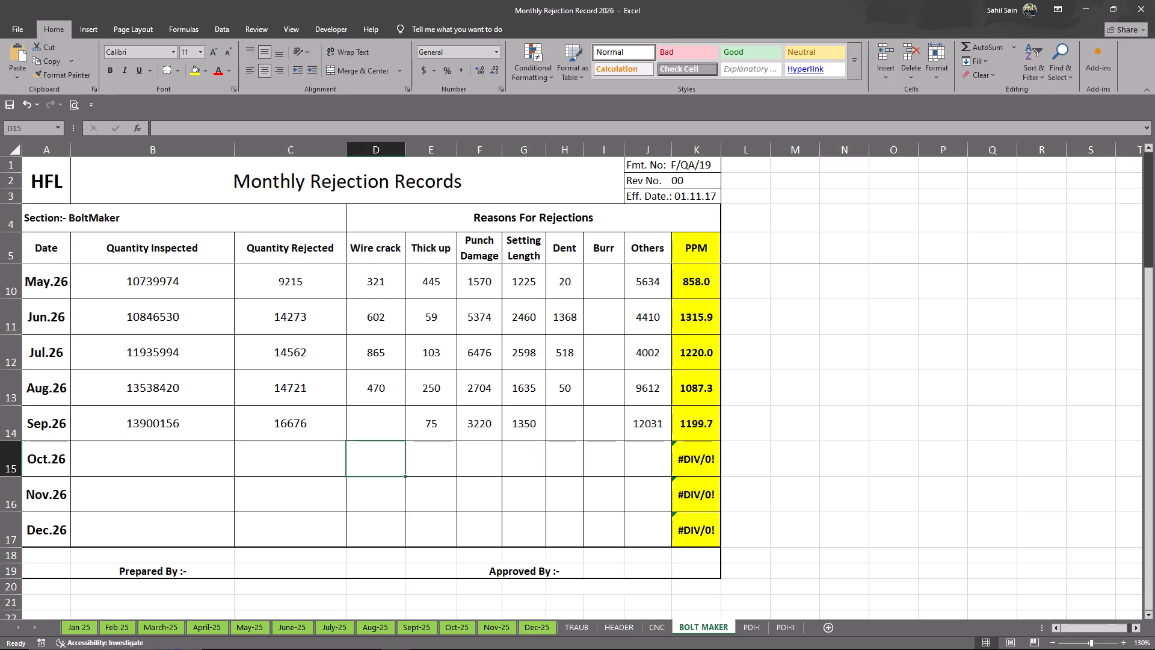
left_click(418, 463)
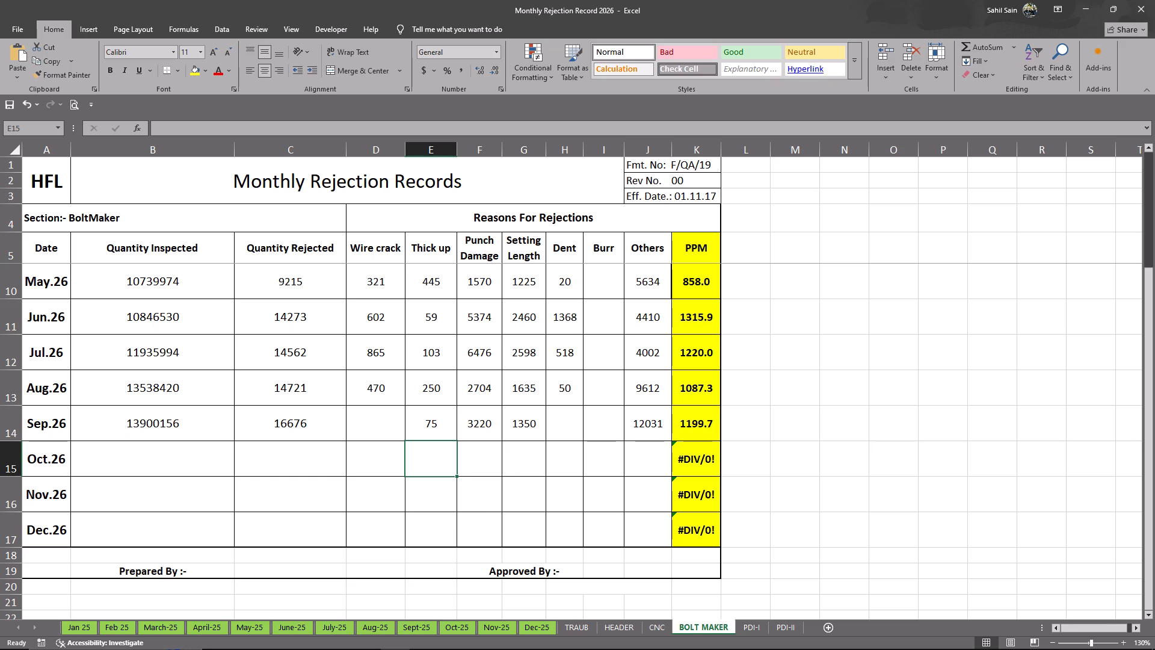
On the HEADER sheet, enter Sep.26 Quantity Inspected 27567196 and Quantity Rejected 2176.
left_click(614, 623)
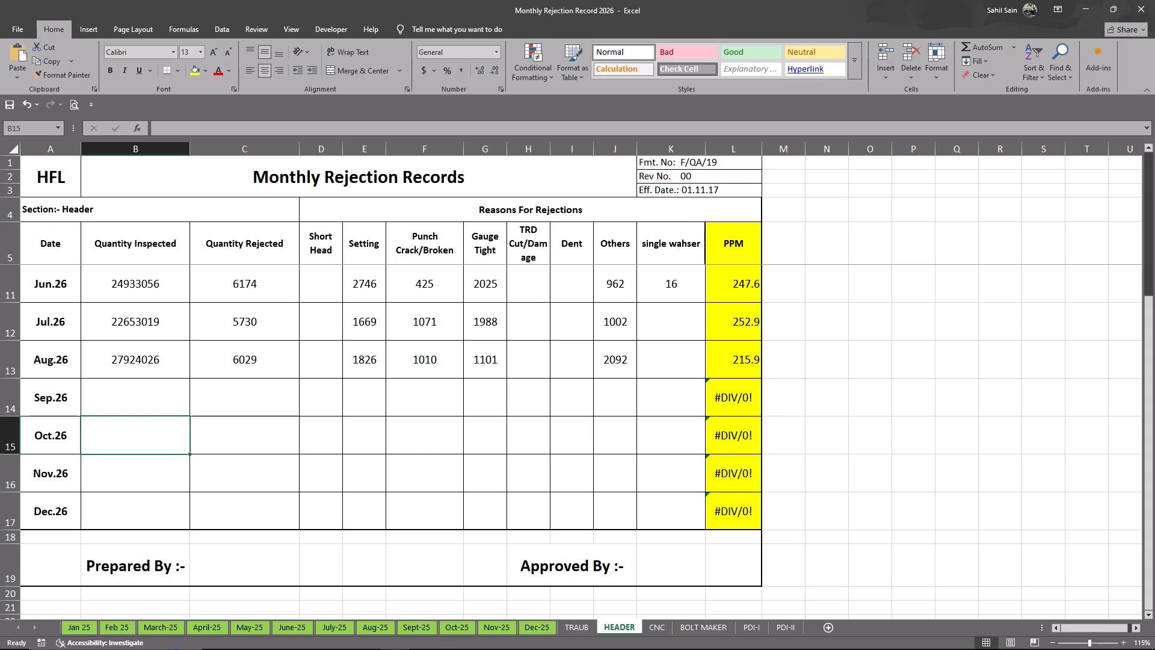
left_click(121, 401)
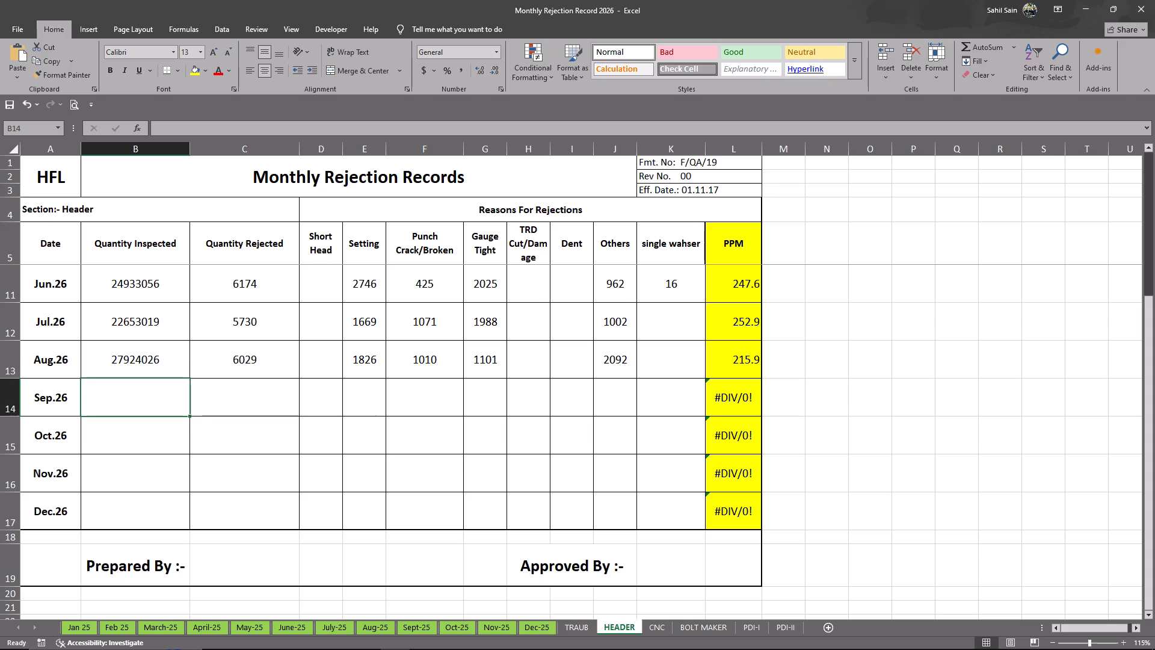
left_click(692, 627)
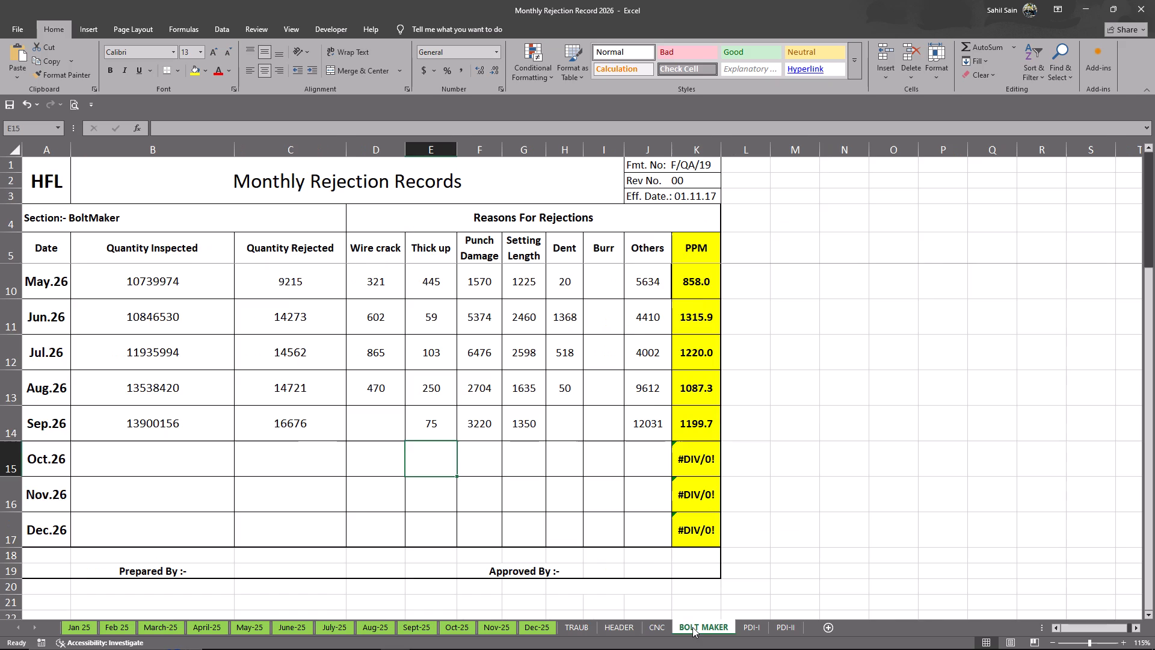
left_click(617, 631)
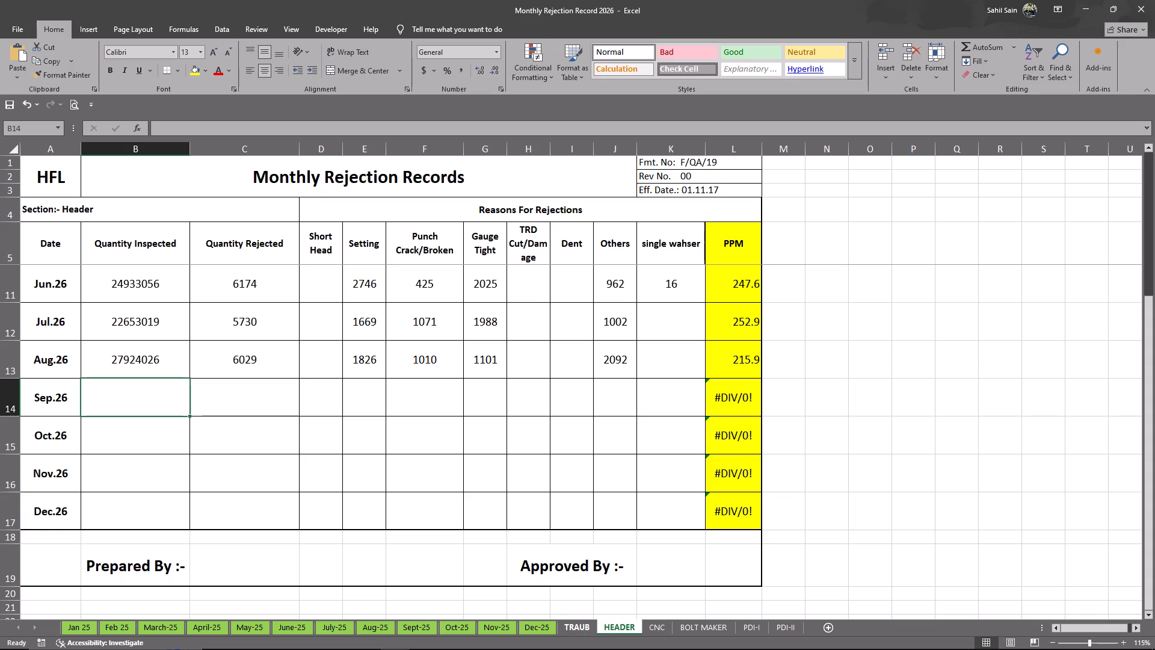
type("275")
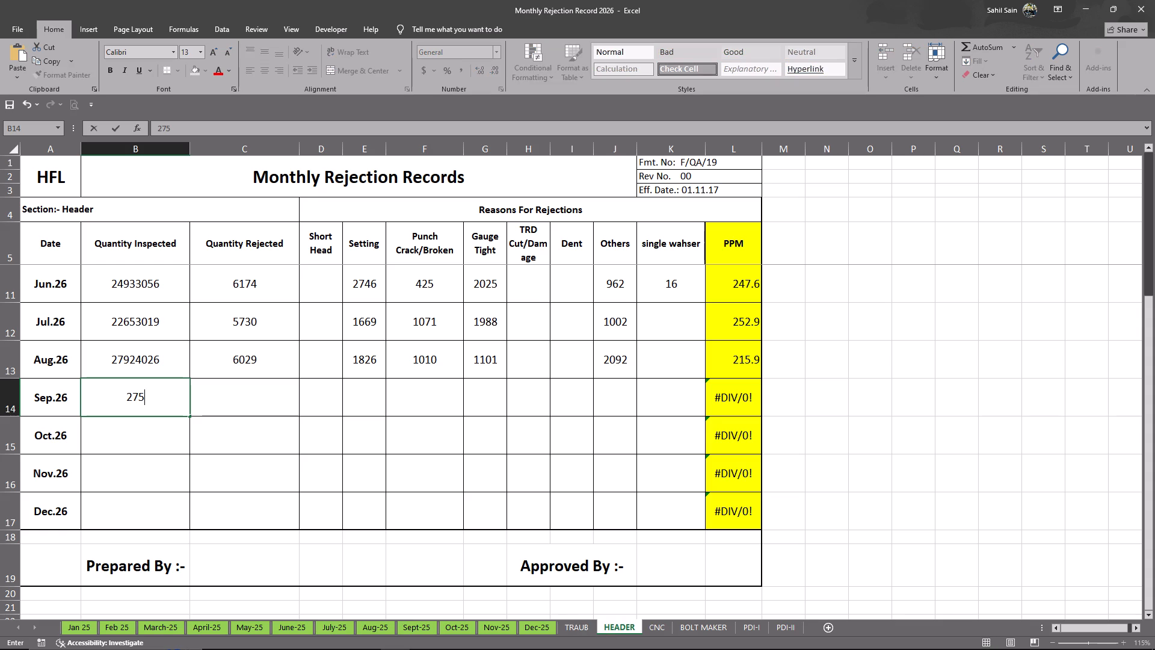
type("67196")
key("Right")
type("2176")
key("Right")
Enter 992 under Setting in the HEADER sheet's Sep.26 row.
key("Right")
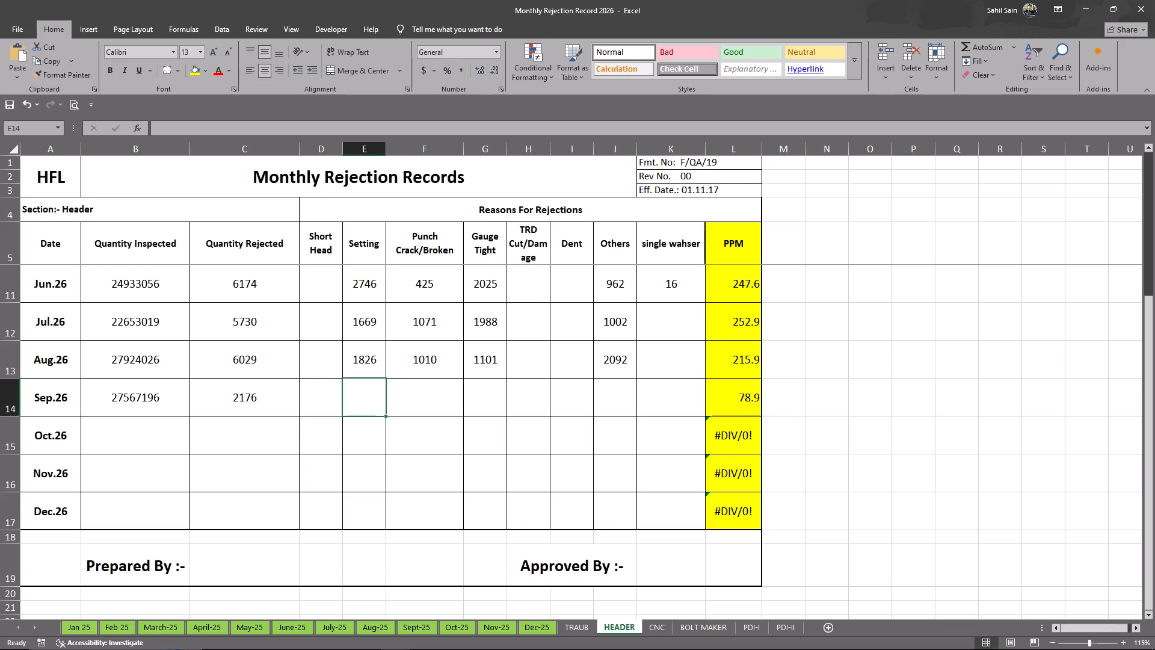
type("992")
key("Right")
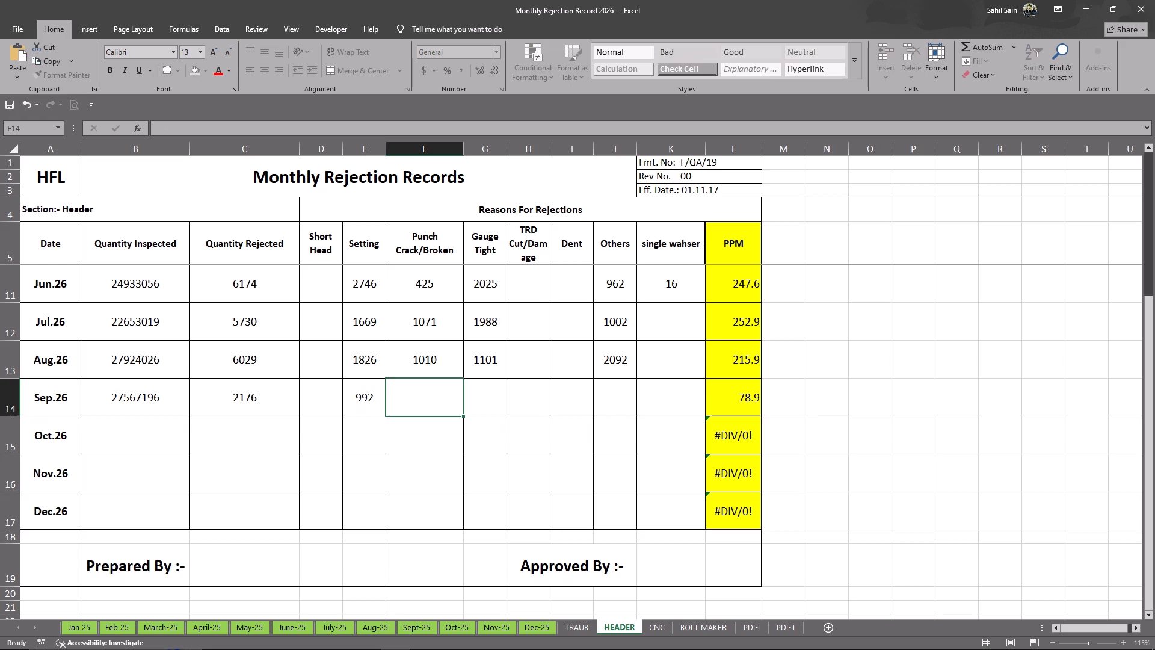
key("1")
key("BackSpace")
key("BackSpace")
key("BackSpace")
Clear the Quantity Rejected entry in the HEADER sheet's Sep.26 row.
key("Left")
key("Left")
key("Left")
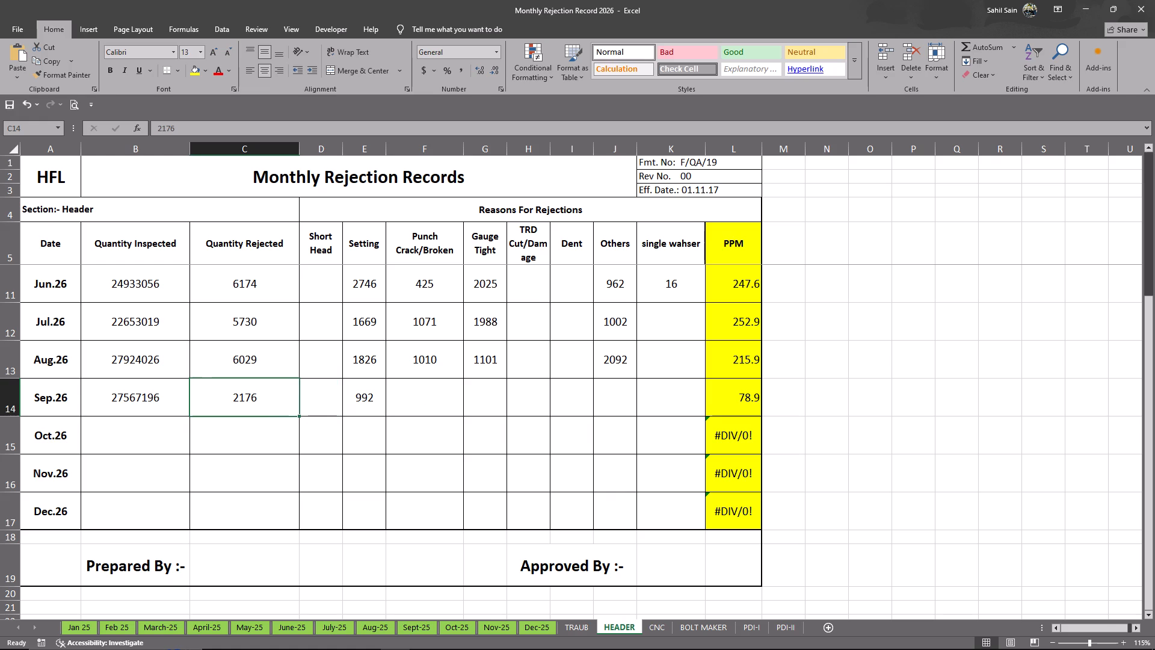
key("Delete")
In the Sep.26 row, enter 2176 under Setting, 992 under Punch Crack/Broken and 1239 under Gauge Tight.
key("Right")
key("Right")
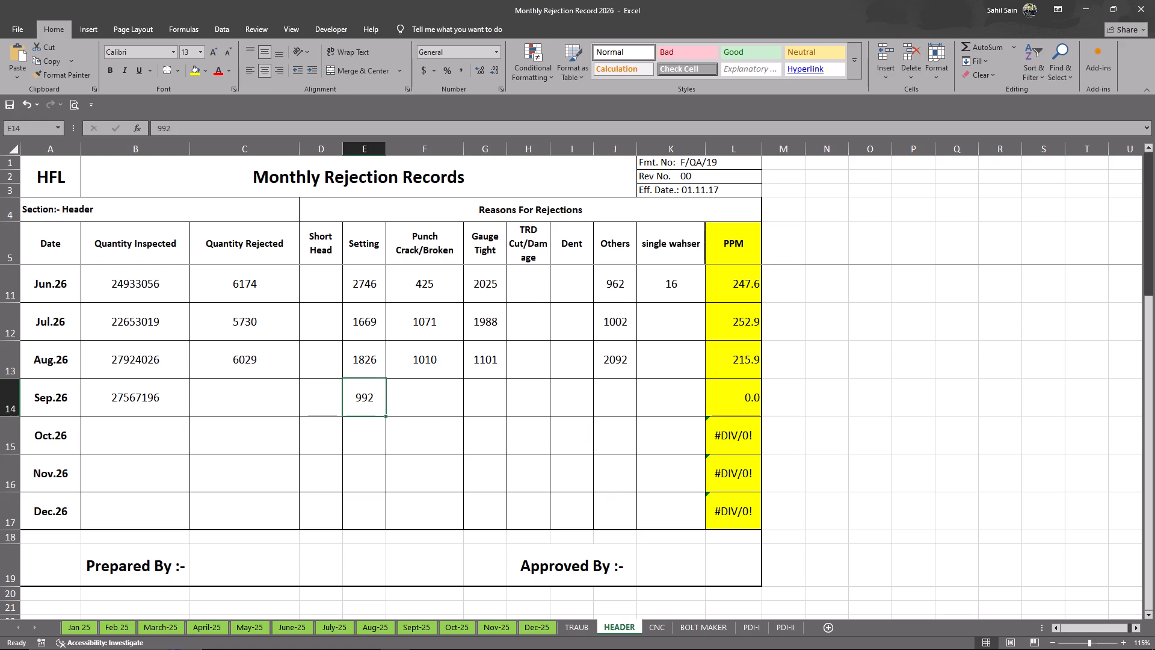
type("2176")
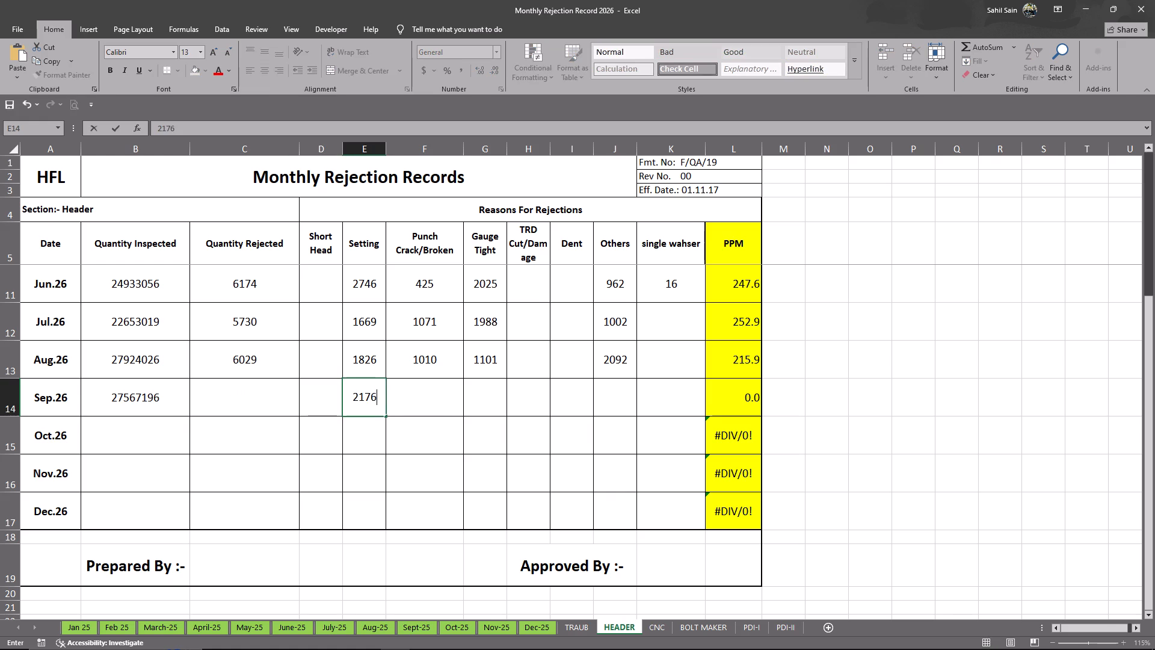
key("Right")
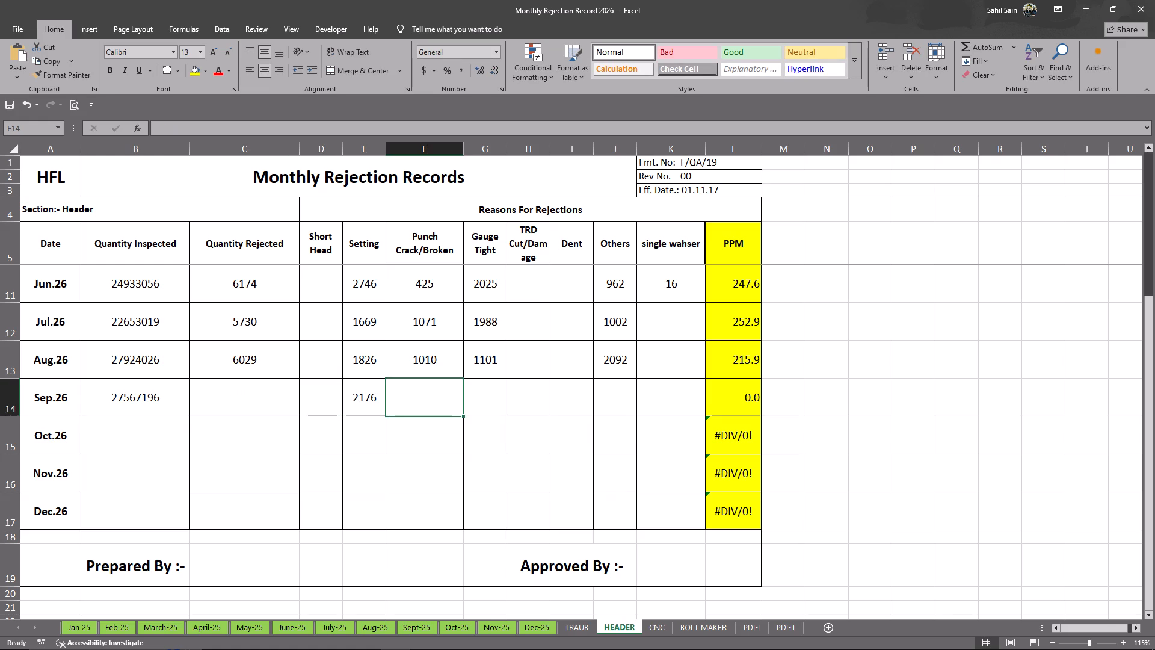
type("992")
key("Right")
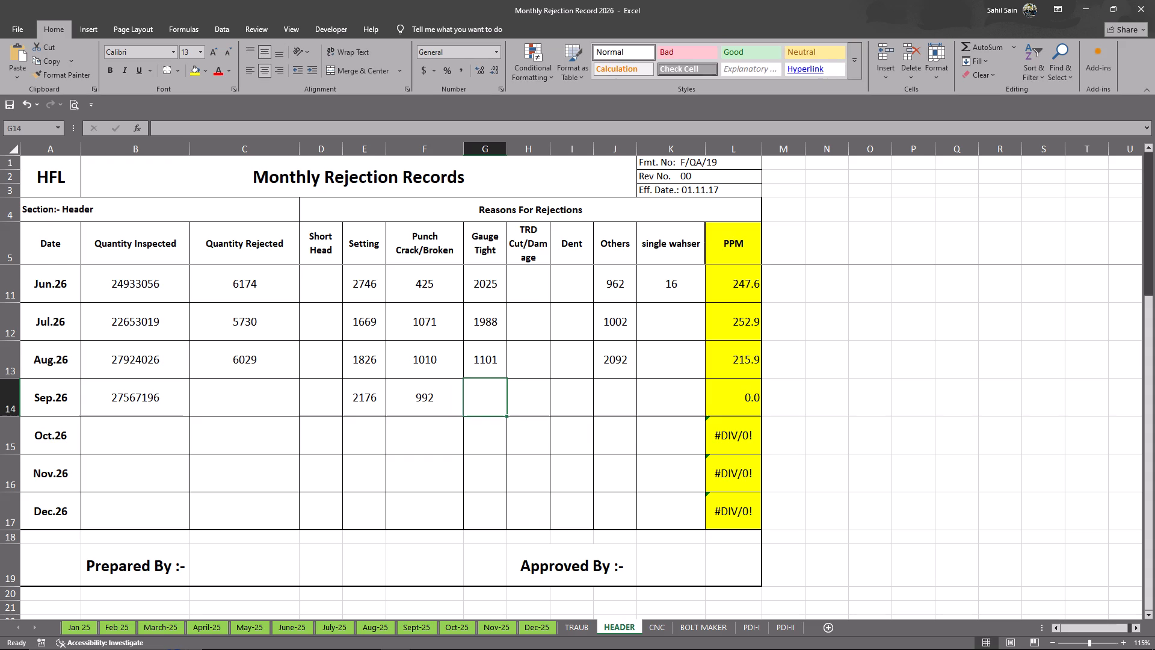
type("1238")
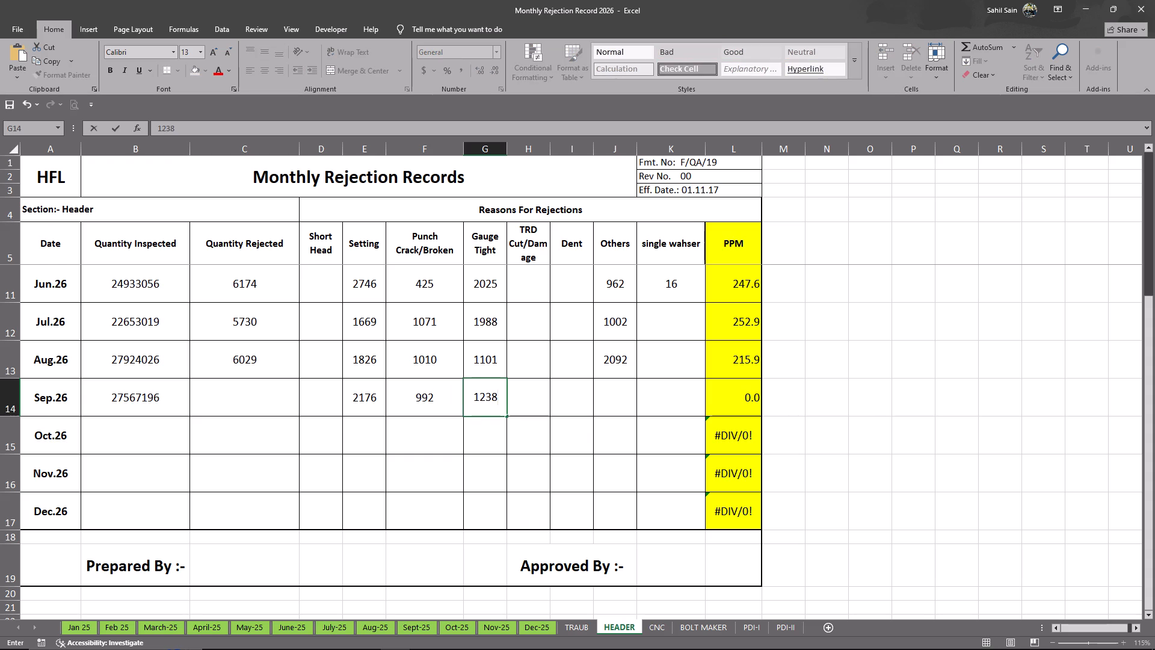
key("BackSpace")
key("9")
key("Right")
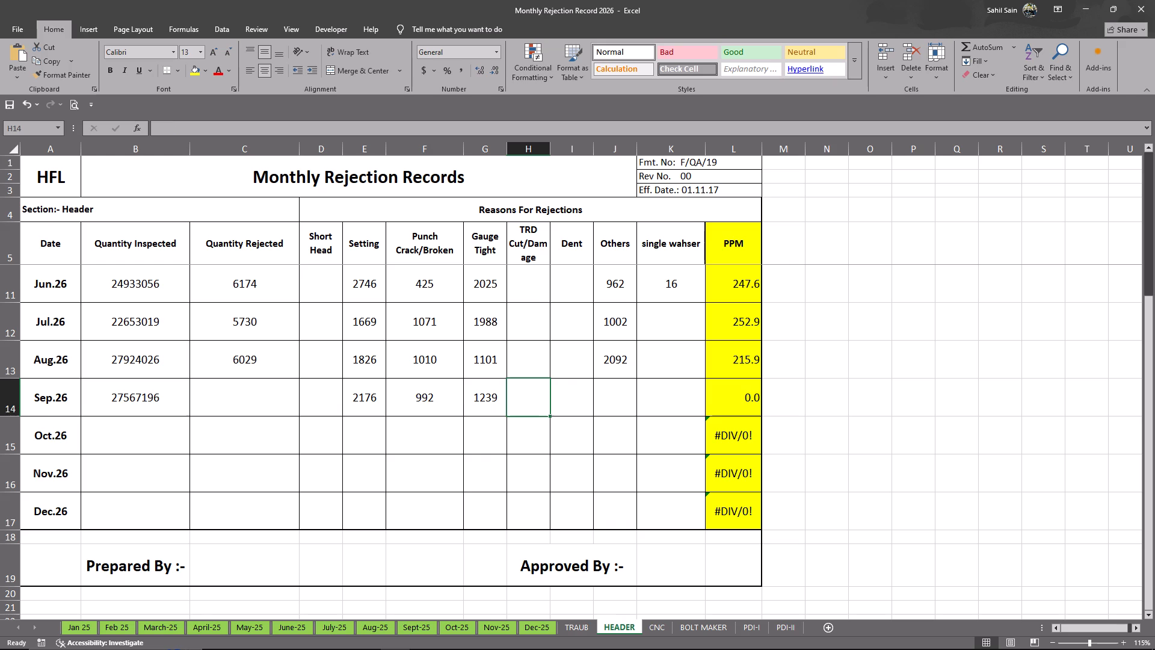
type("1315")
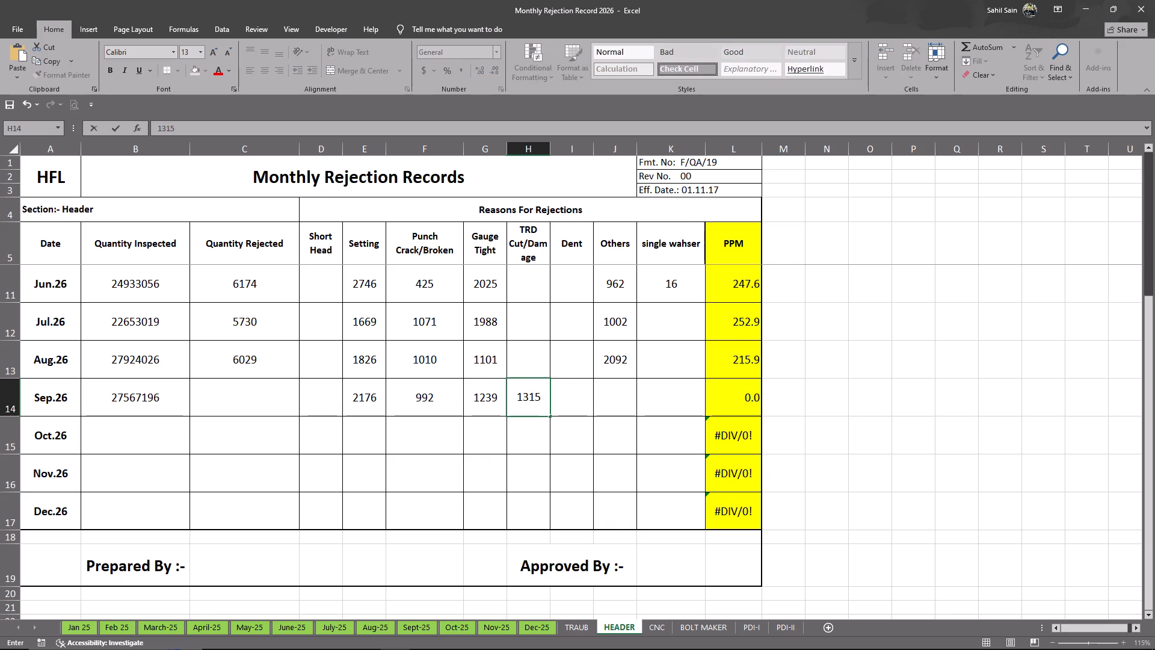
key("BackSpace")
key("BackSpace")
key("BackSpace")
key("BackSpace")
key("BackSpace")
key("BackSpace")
Enter 1315 under Others in the HEADER sheet's Sep.26 row.
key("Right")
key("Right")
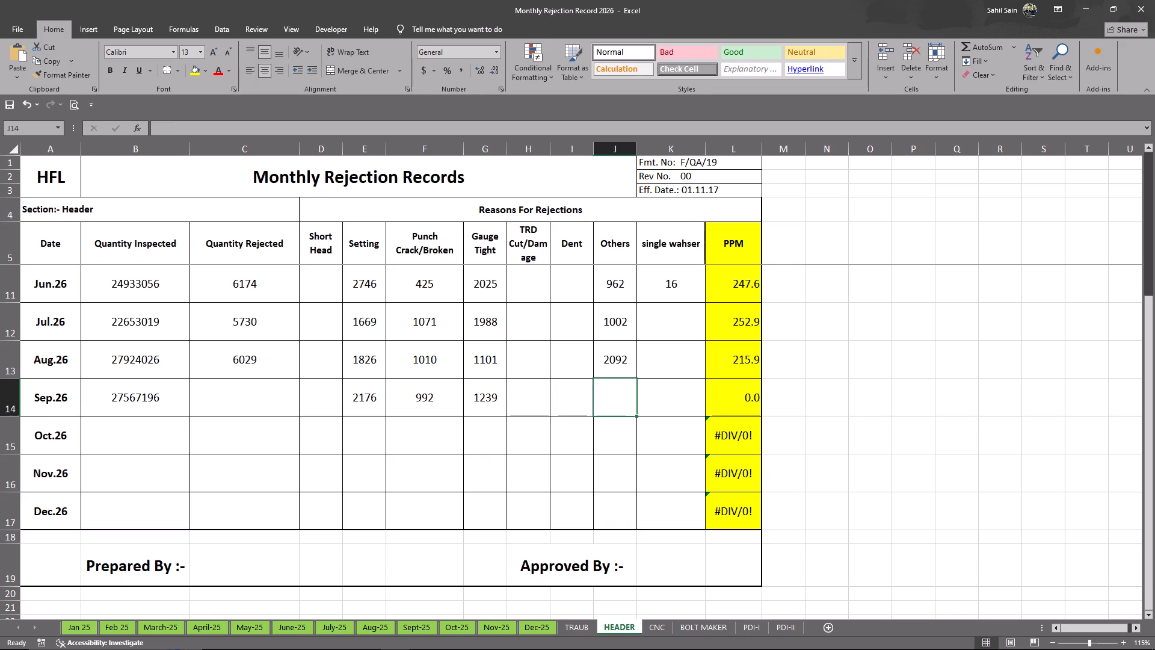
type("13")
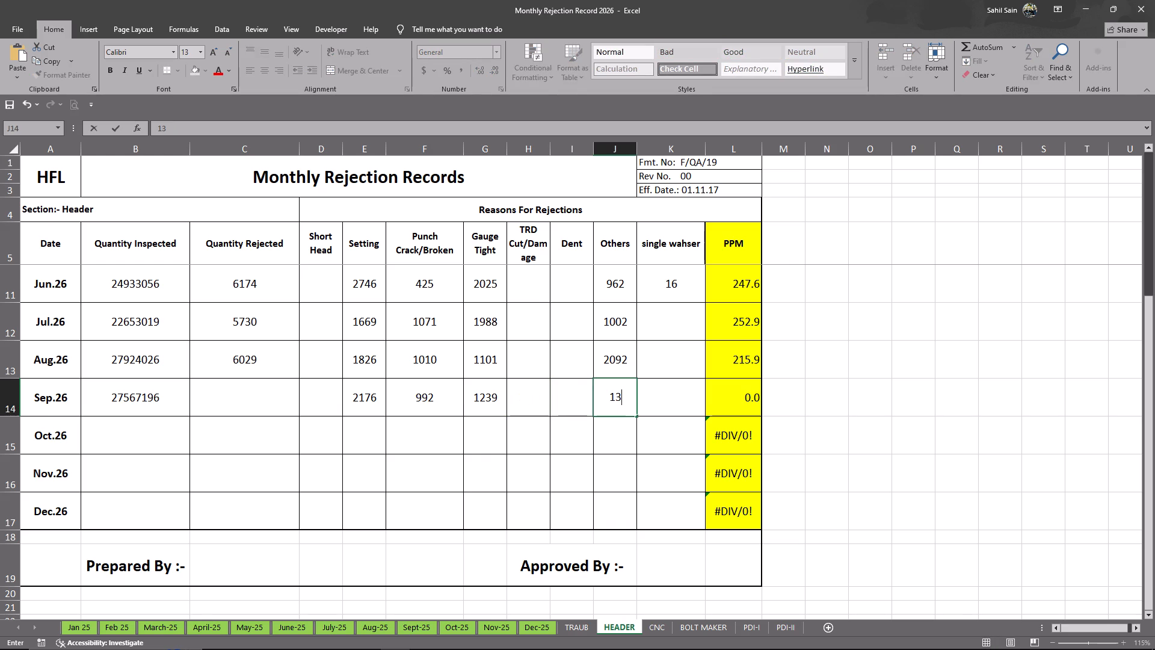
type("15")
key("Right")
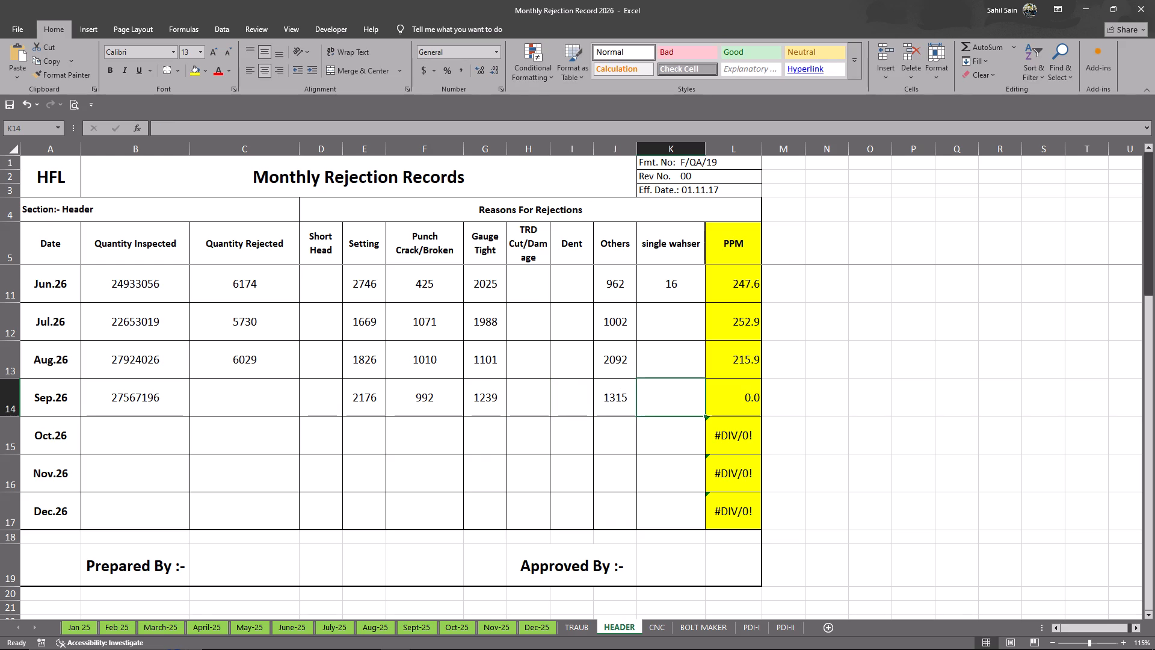
Fill the Aug.26 Quantity Rejected SUM formula down into the Sep.26 row.
double_click(254, 364)
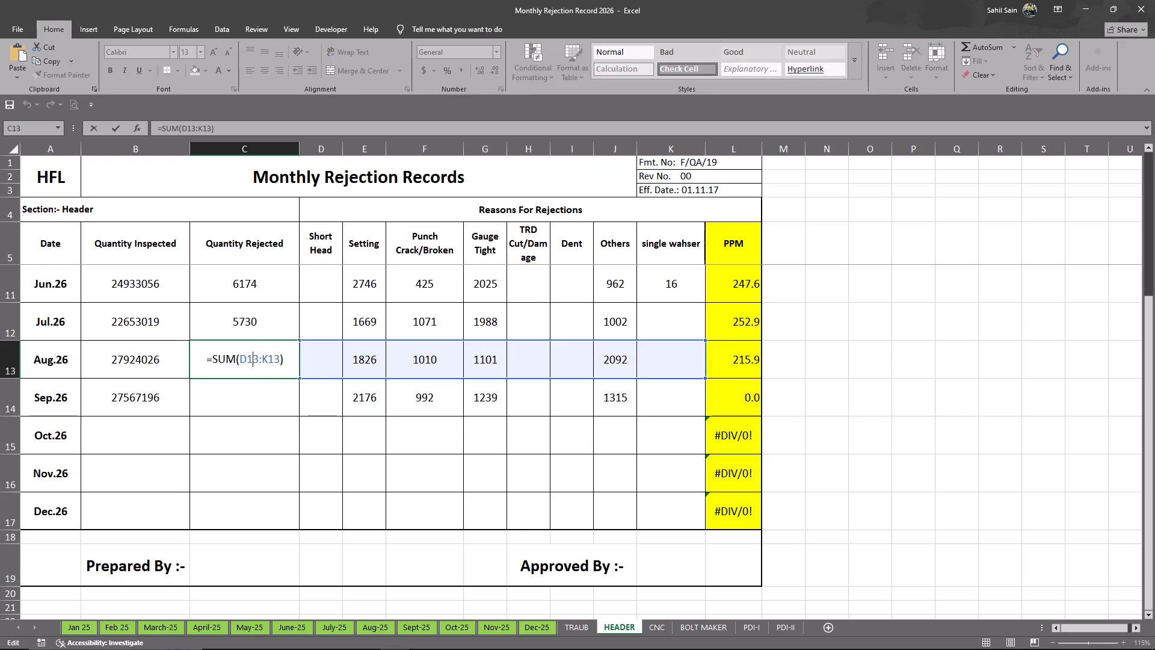
key("Escape")
left_click_drag(300, 379, 297, 387)
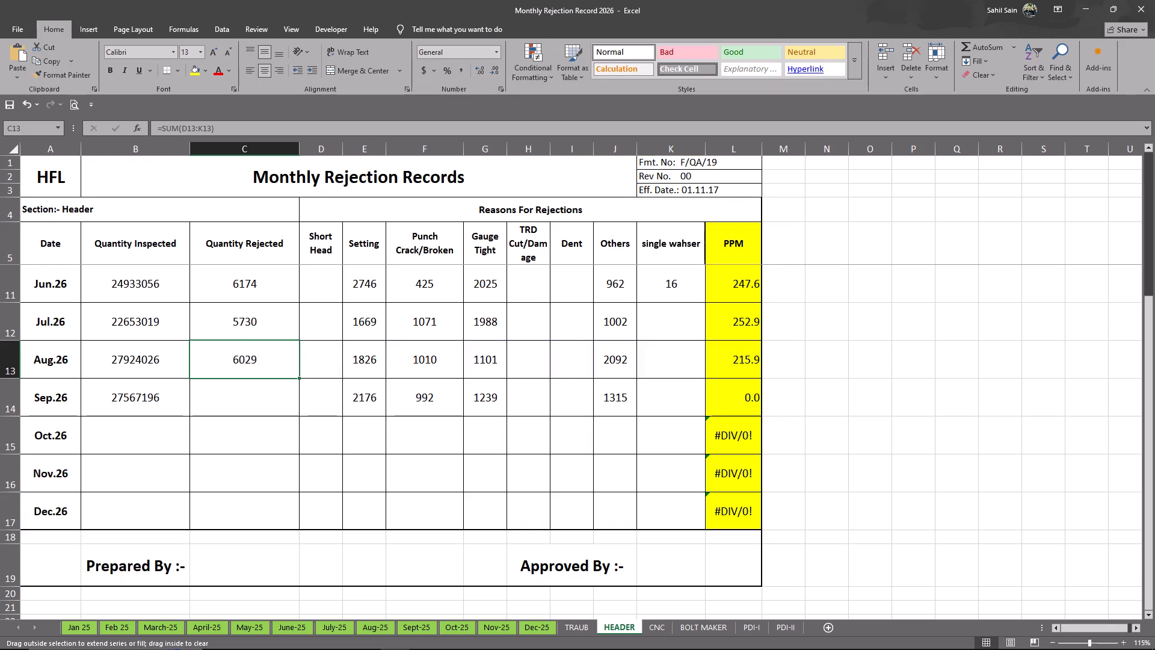
left_click_drag(297, 387, 293, 402)
Save the workbook with the completed Sep.26 HEADER figures.
left_click(405, 483)
key("ctrl+s")
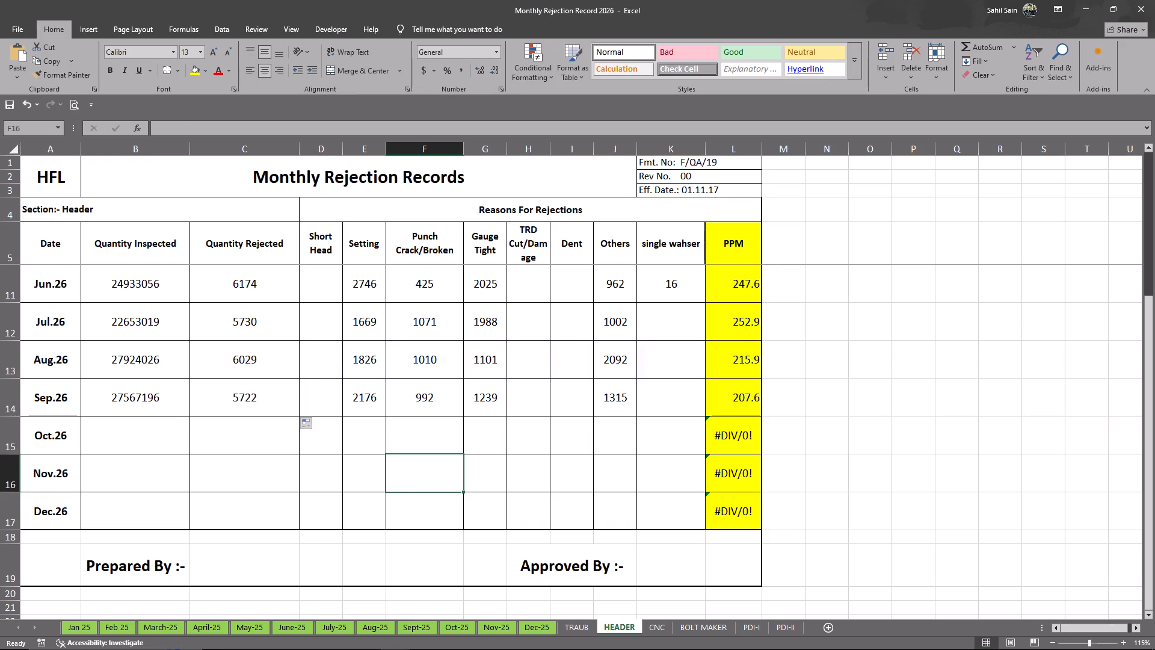
left_click(414, 480)
double_click(441, 443)
left_click(625, 450)
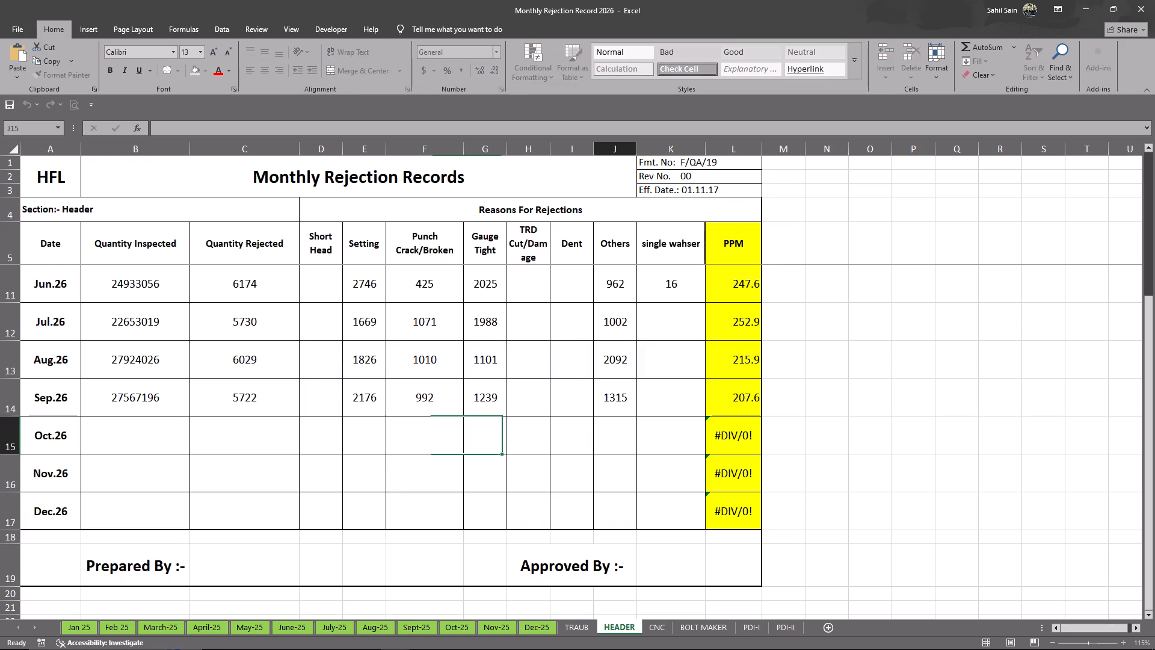
key("ctrl+s")
left_click(553, 458)
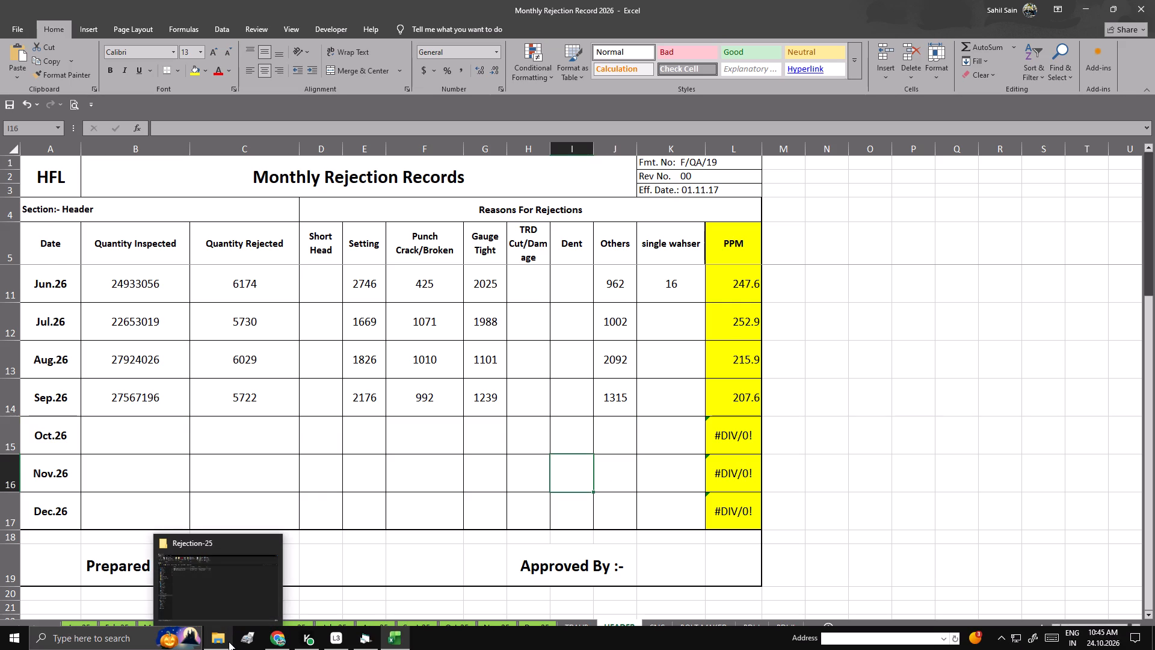
Switch to Loggy3, review the recording Sessions and look over the Terms and Privacy pages, then move its window out of the way.
left_click(336, 642)
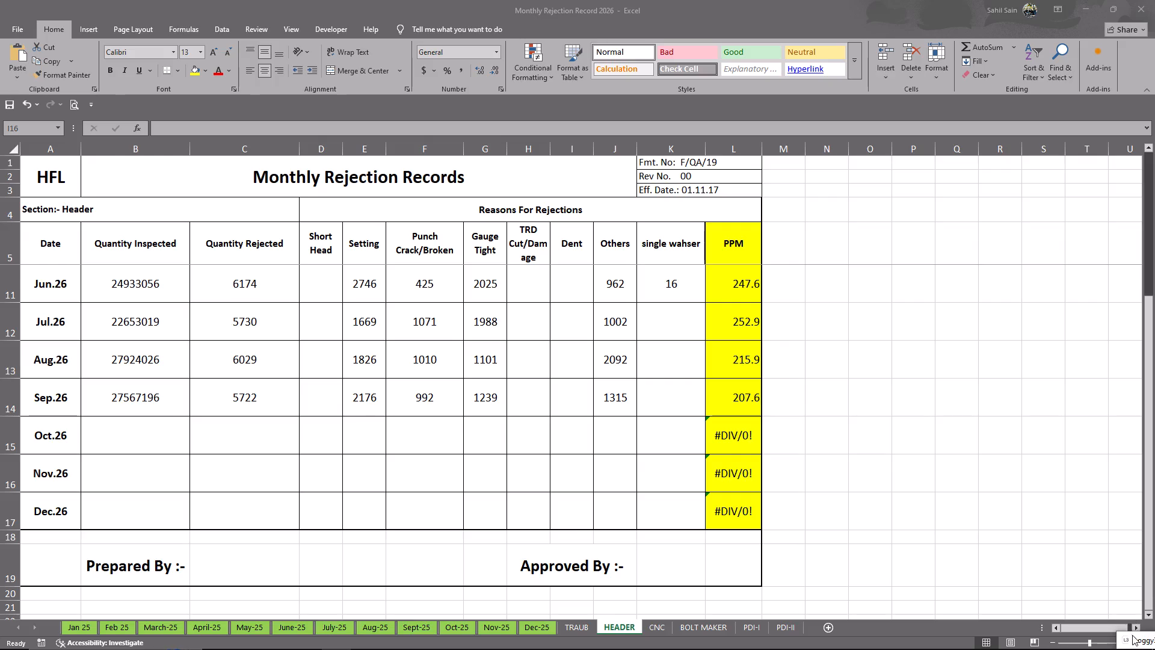
left_click_drag(1133, 637, 136, 300)
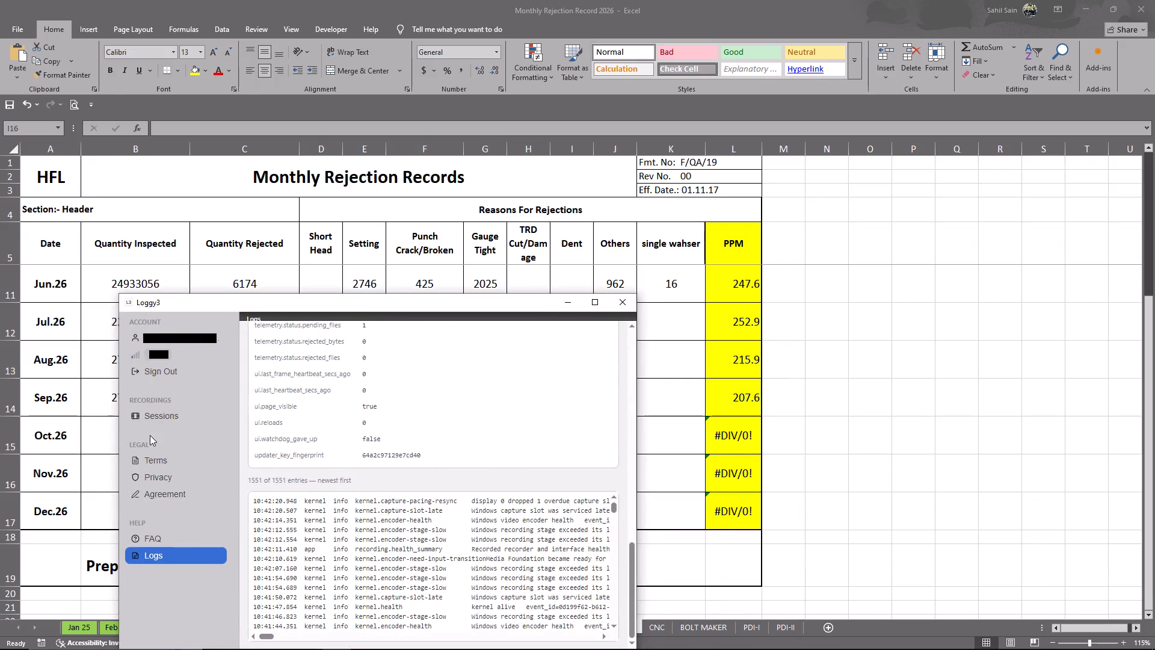
double_click(167, 421)
triple_click(173, 414)
triple_click(173, 414)
left_click(173, 414)
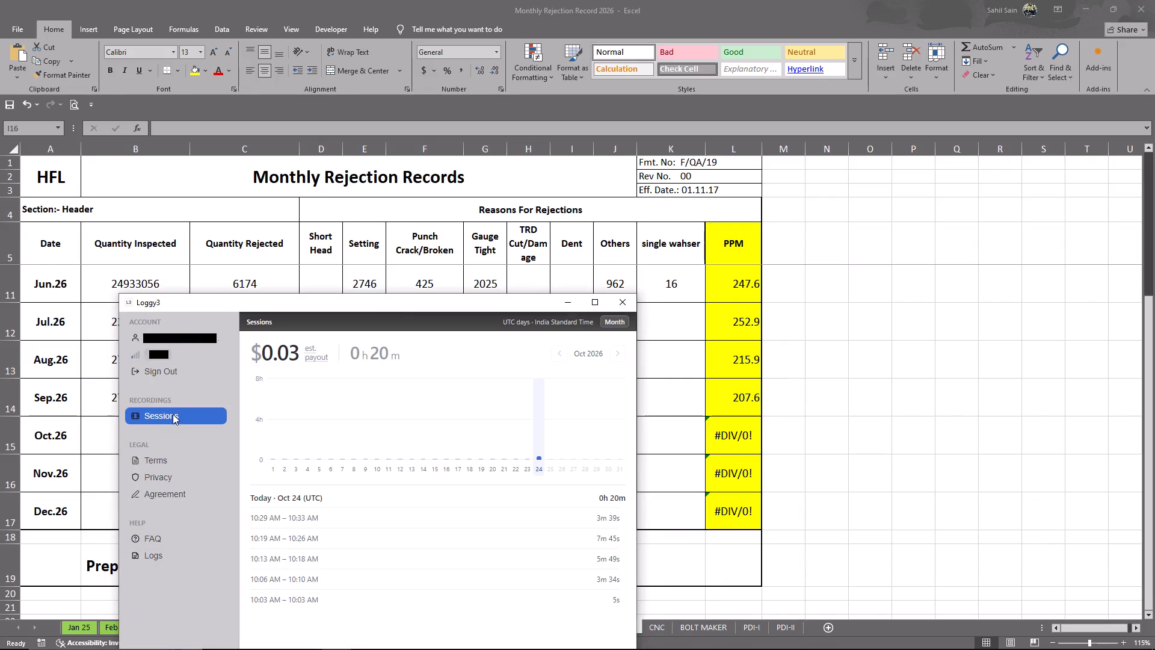
left_click(155, 457)
left_click(159, 484)
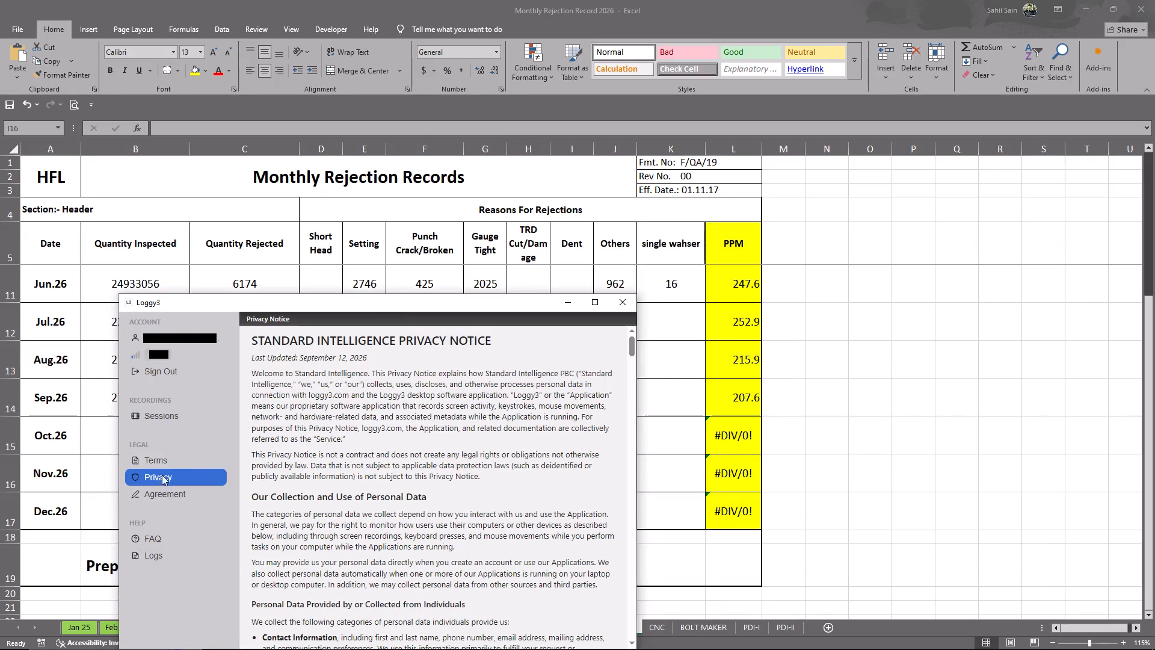
double_click(174, 408)
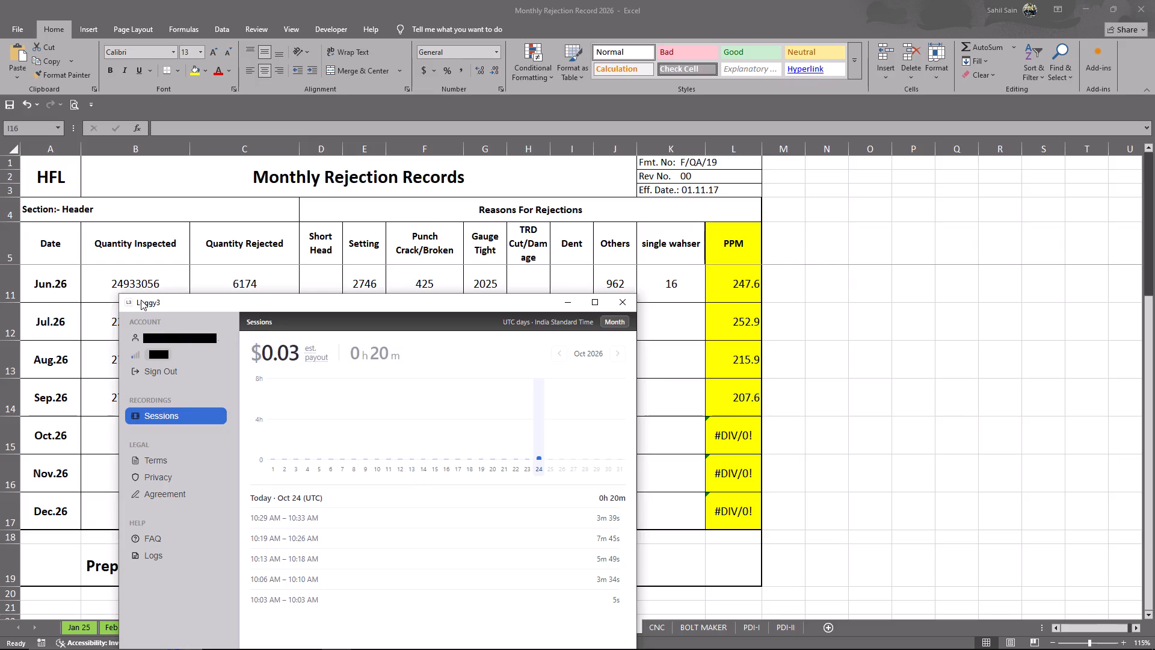
scroll(442, 546, "down", 6)
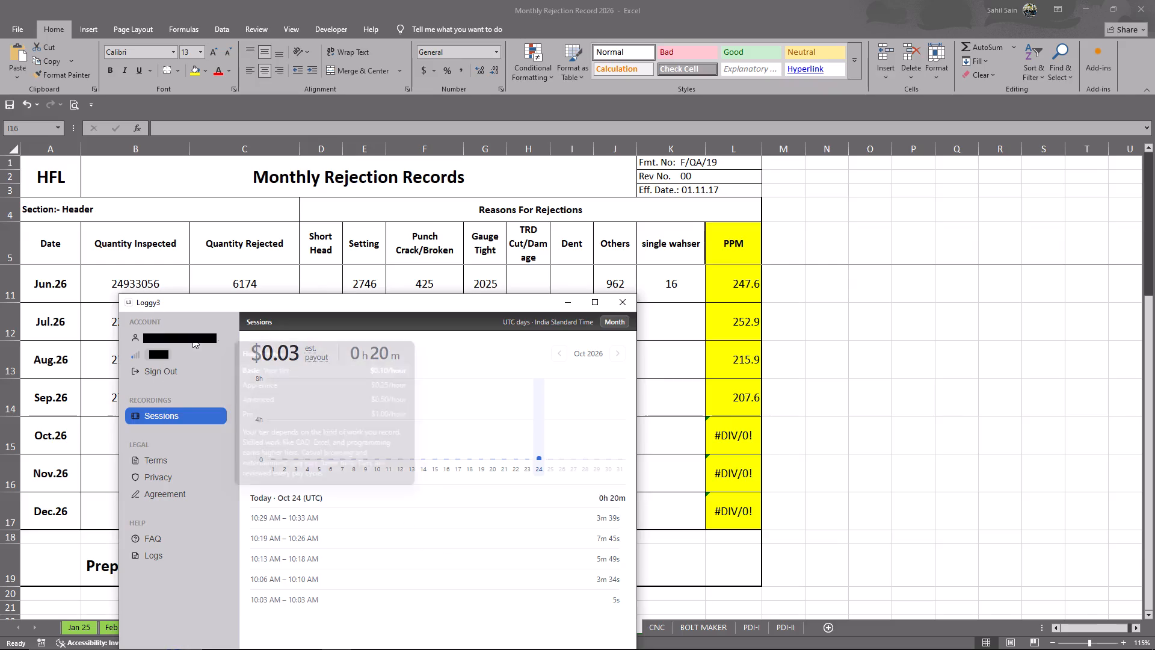
left_click_drag(147, 305, 153, 314)
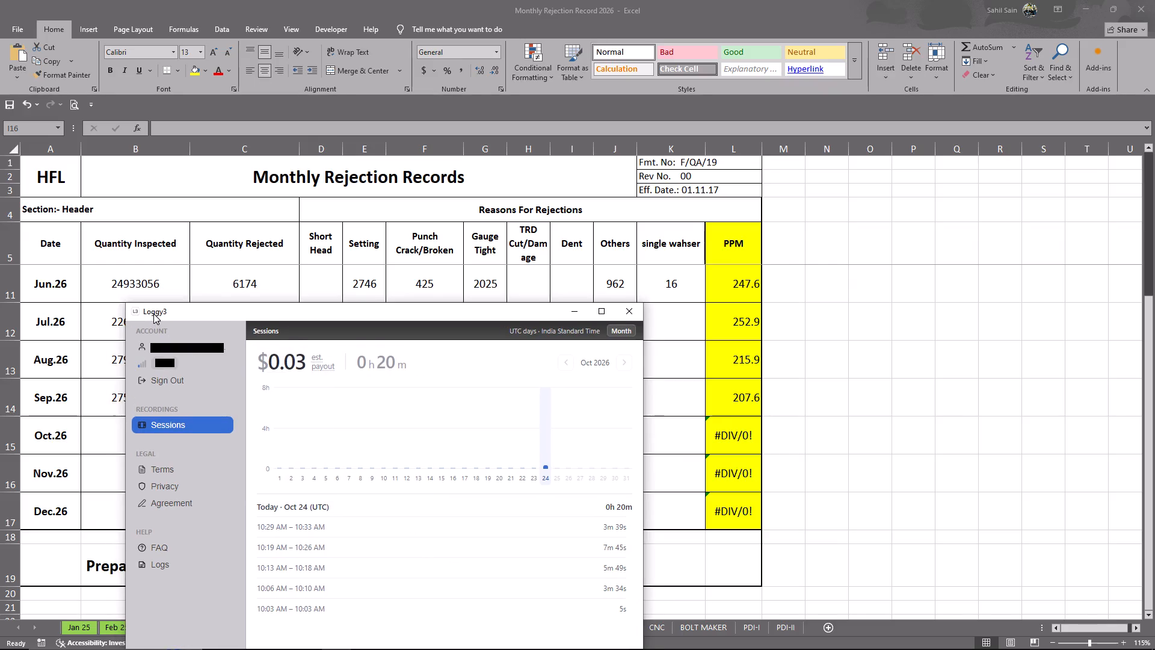
left_click_drag(153, 314, 1136, 639)
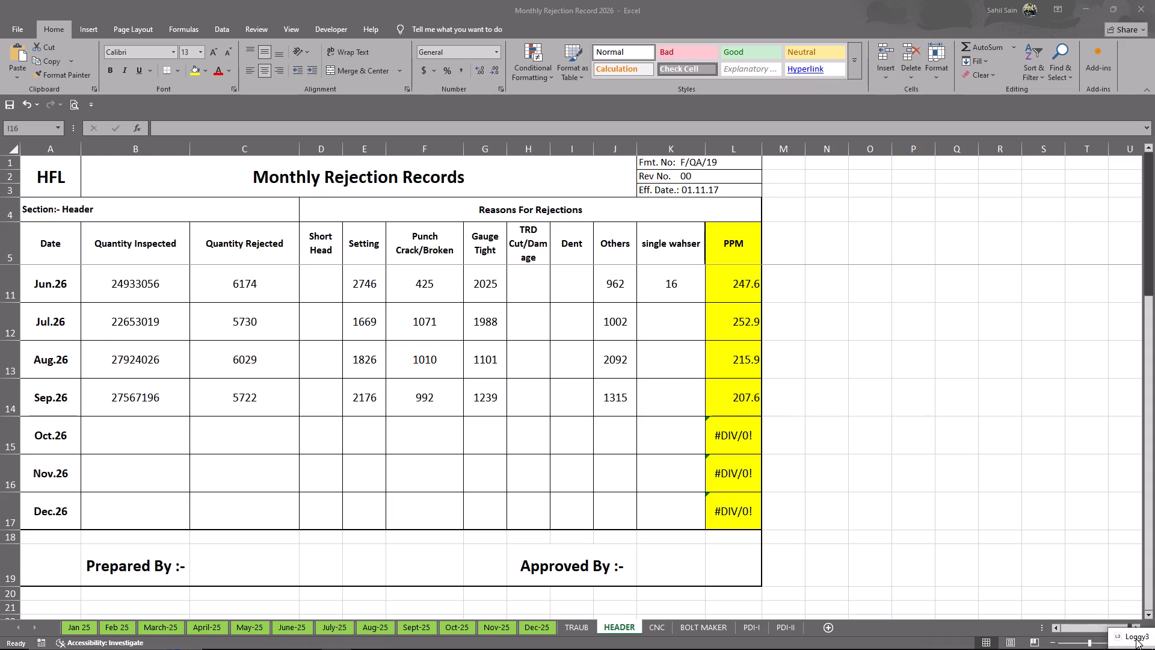
left_click_drag(1136, 639, 1141, 635)
Return to Excel and check the Sep.26 rejection figures on the BOLT MAKER sheet, from Wire crack through Others.
left_click(679, 482)
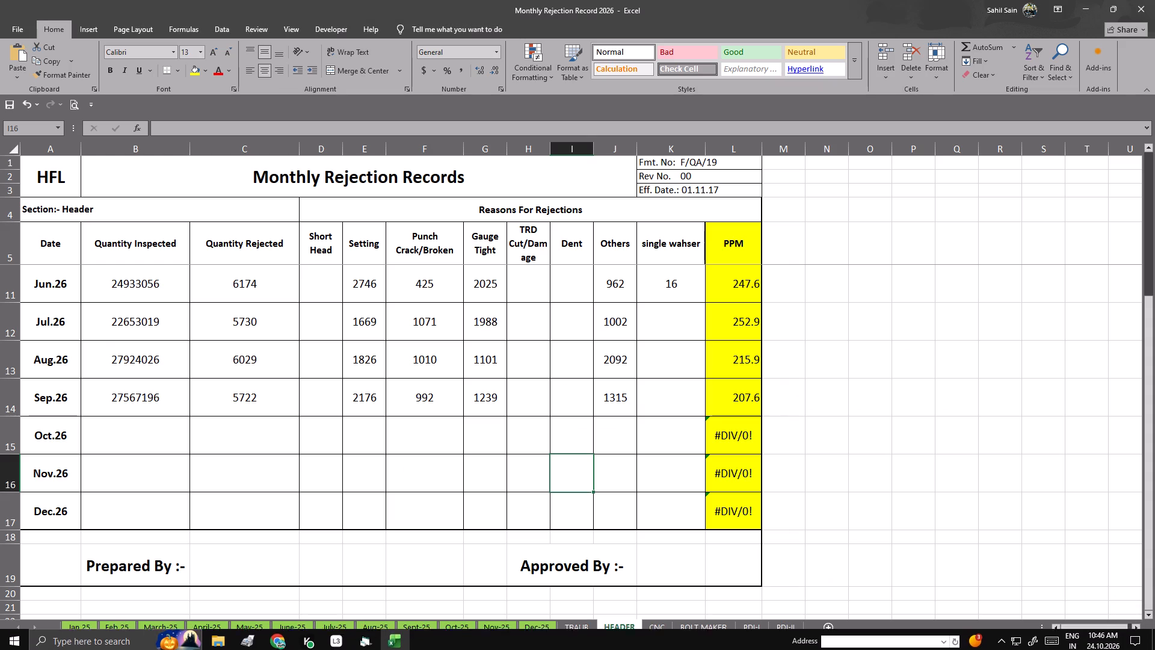
left_click(722, 623)
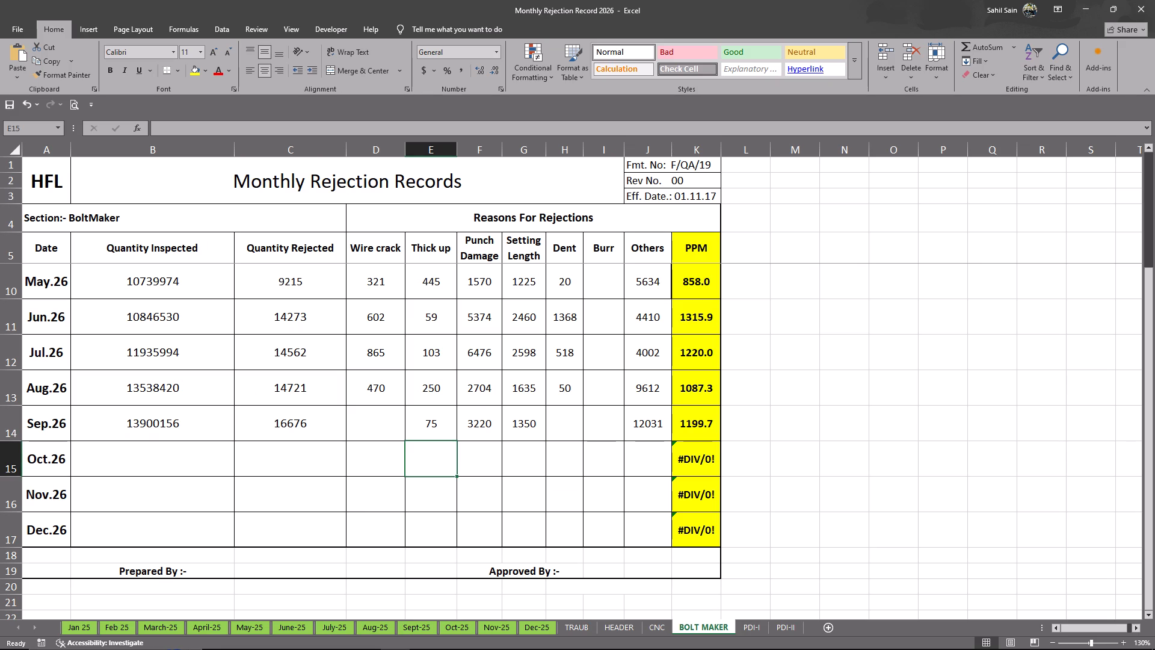
double_click(279, 429)
left_click(497, 417)
left_click_drag(404, 430, 557, 435)
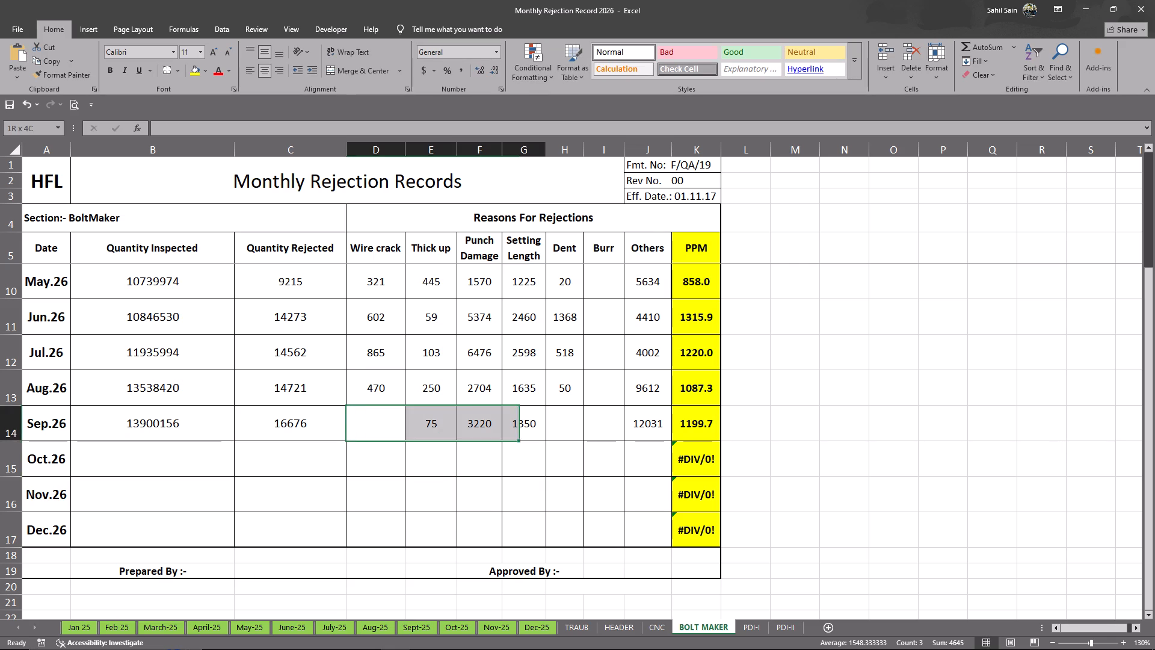
left_click_drag(557, 435, 649, 432)
left_click(391, 506)
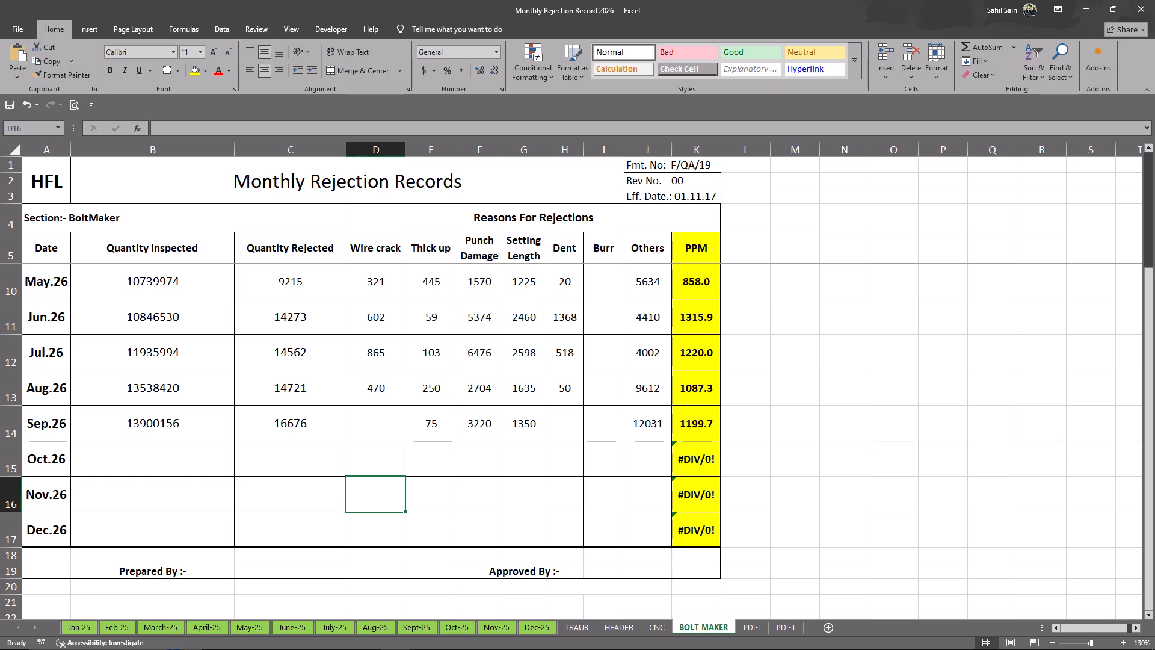
Save the Monthly Rejection Record 2026 workbook.
left_click(451, 503)
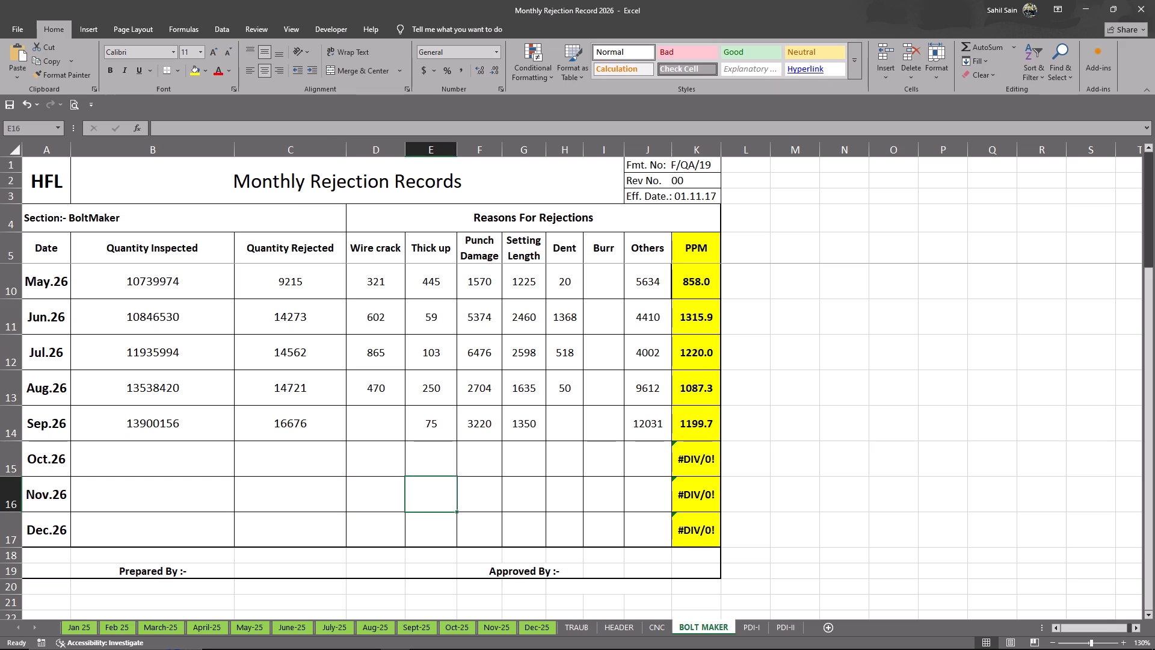
key("ctrl+s")
left_click(496, 463)
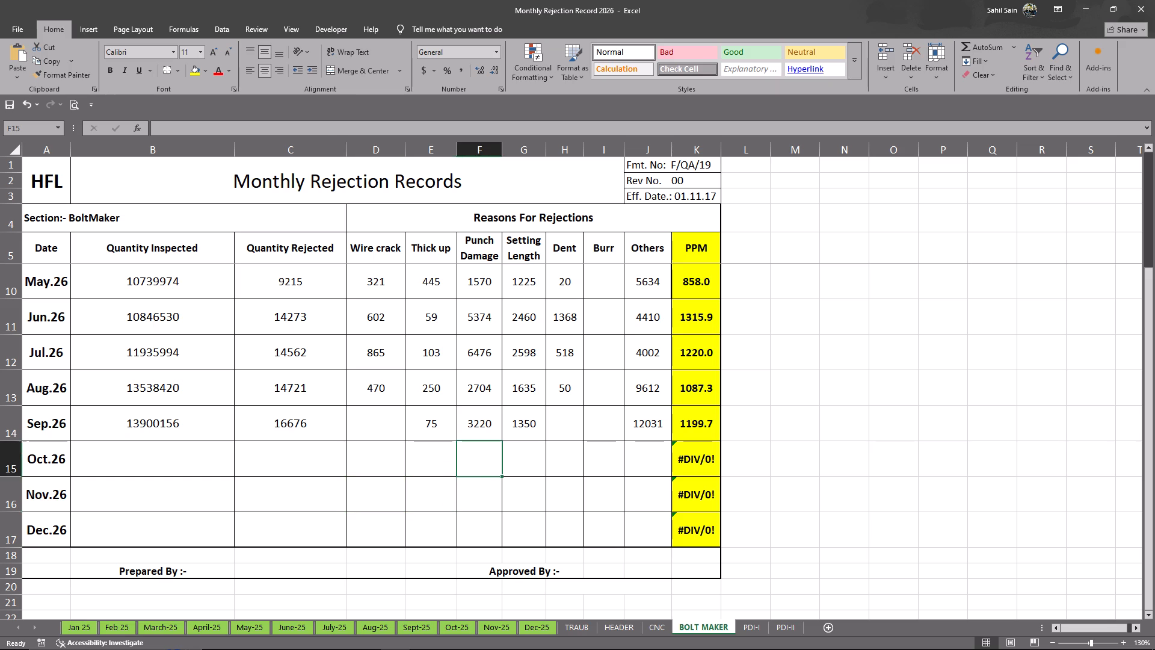
Look over the TRAUB, HEADER and CNC sheets to check which sections' monthly figures are filled in.
left_click(584, 624)
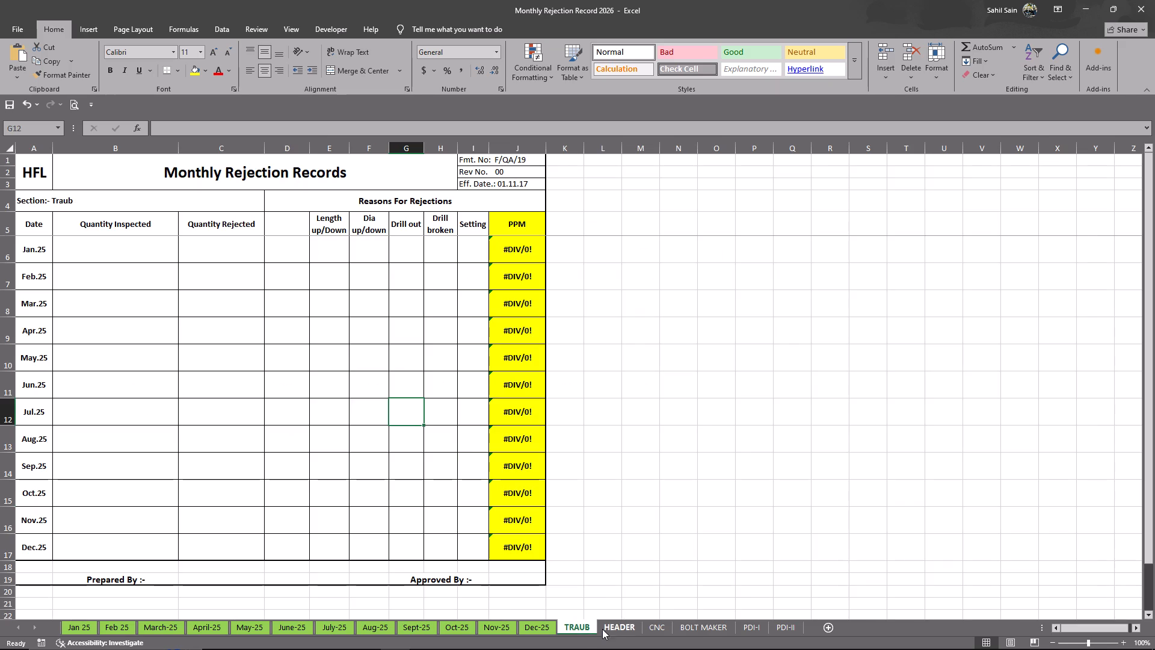
left_click(613, 629)
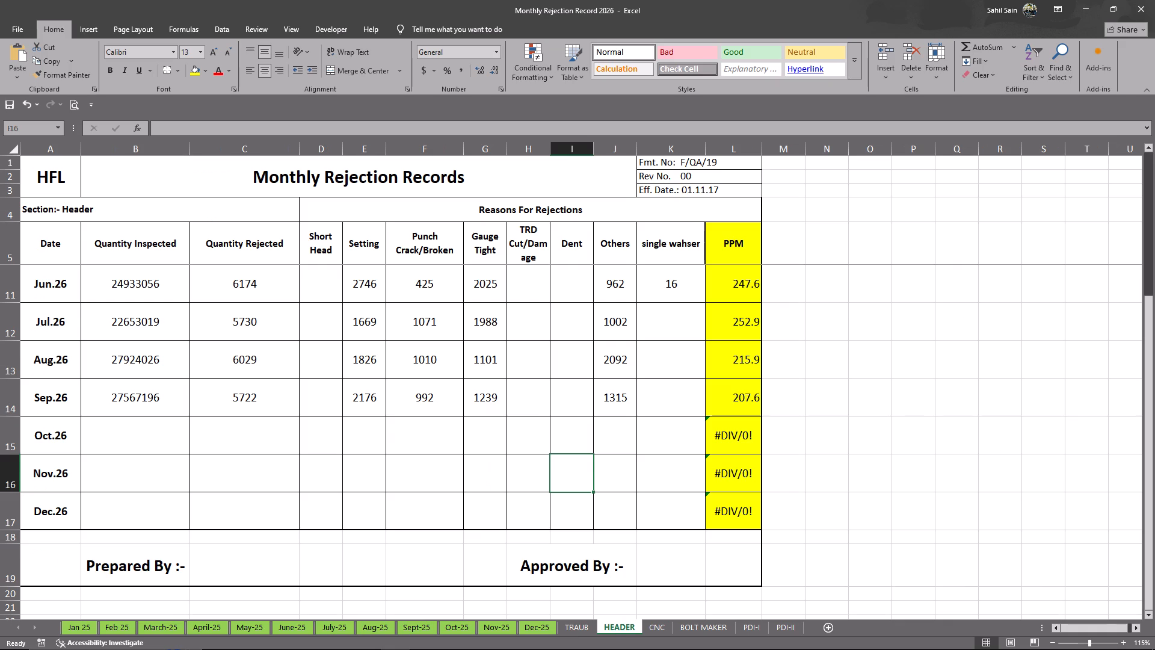
double_click(152, 424)
left_click(249, 424)
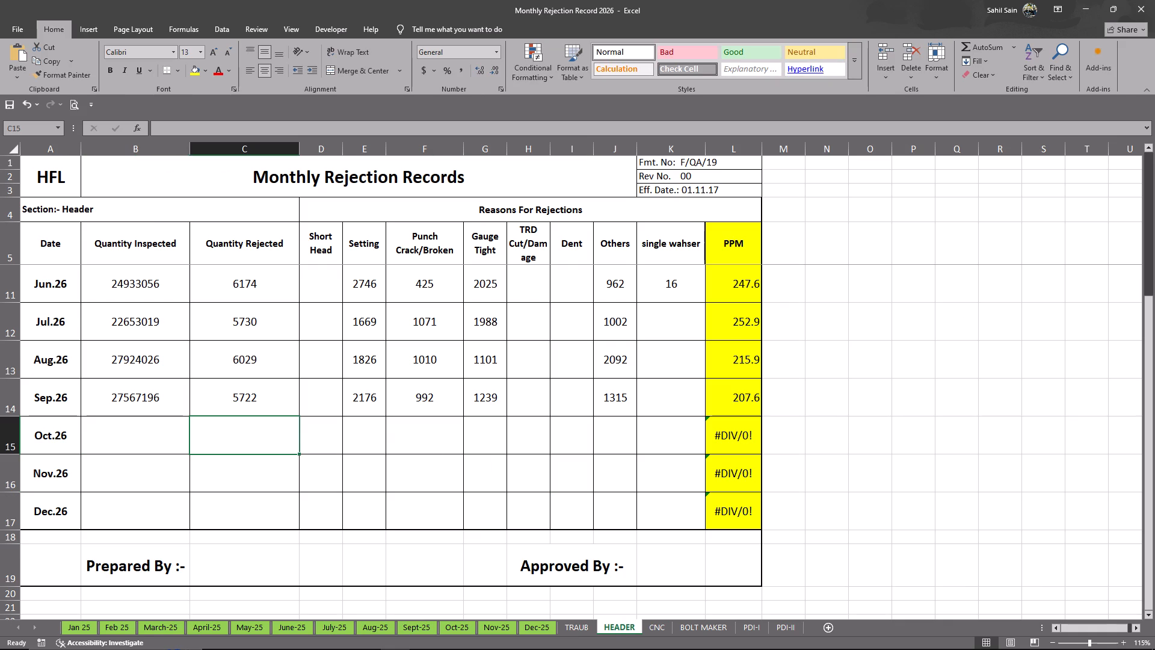
left_click(568, 624)
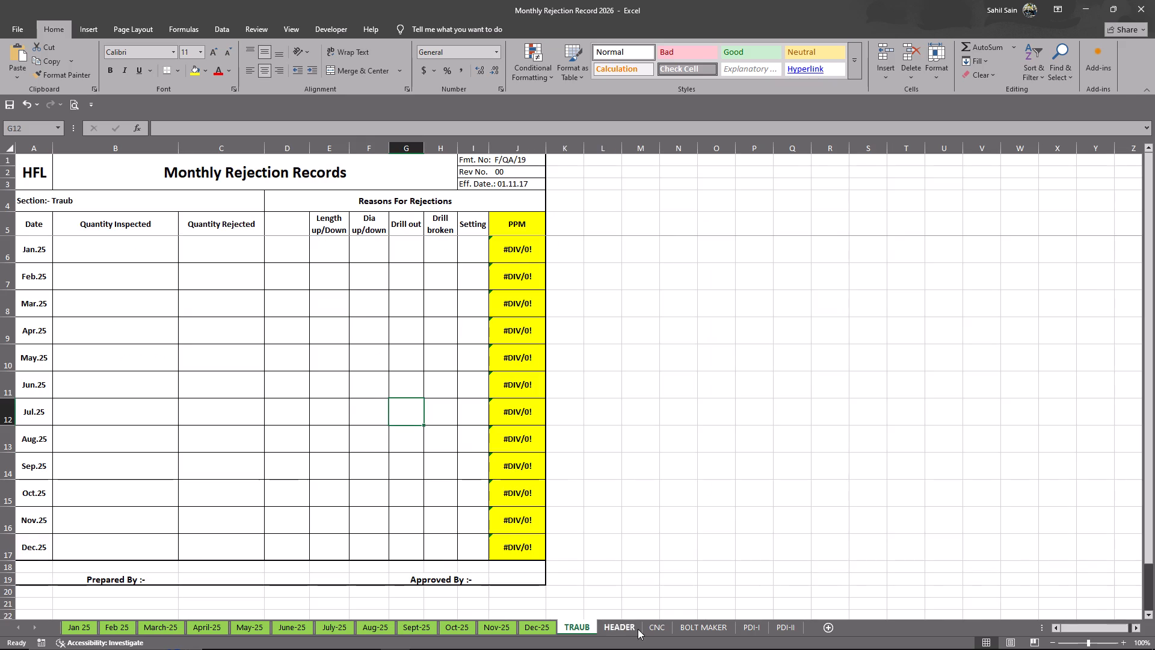
left_click(658, 632)
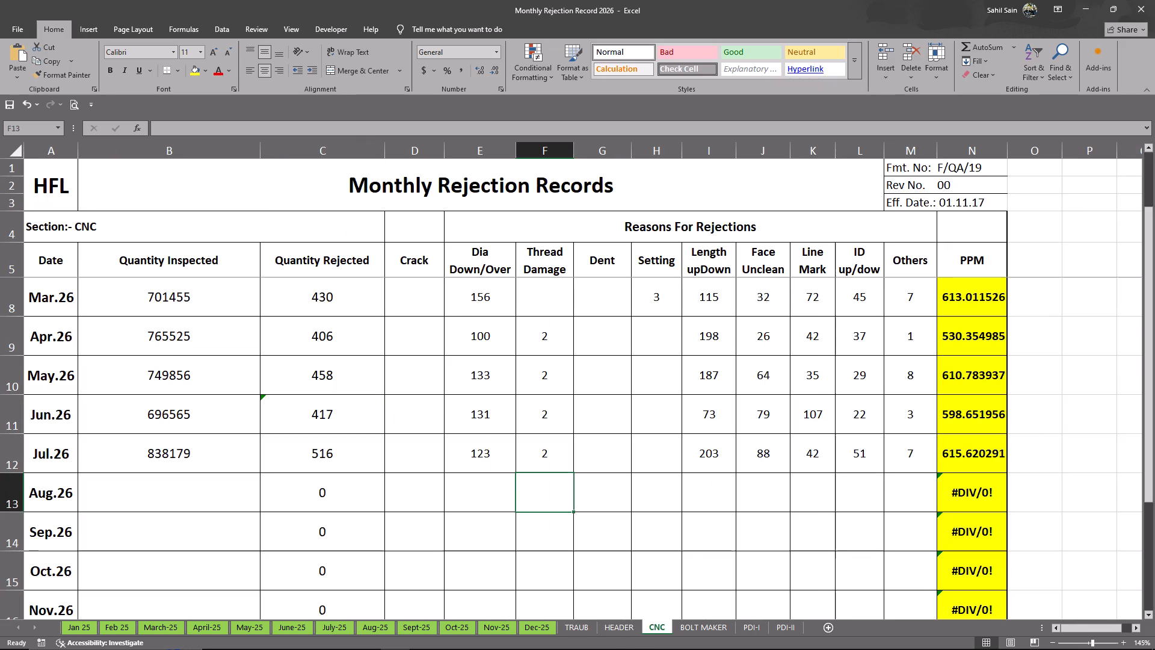
Switch from the CNC sheet to AutoFast@ERP and open the Production (IInd Operation) PR06 report form in Production Management.
left_click(209, 504)
scroll(209, 504, "down", 1)
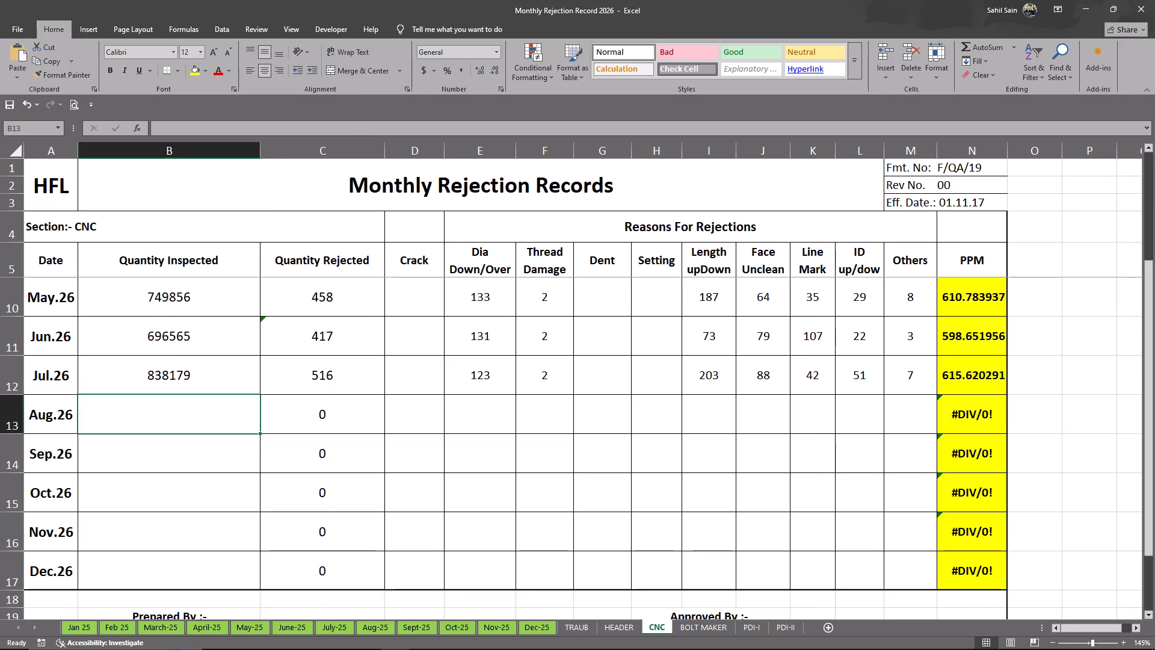
triple_click(1086, 7)
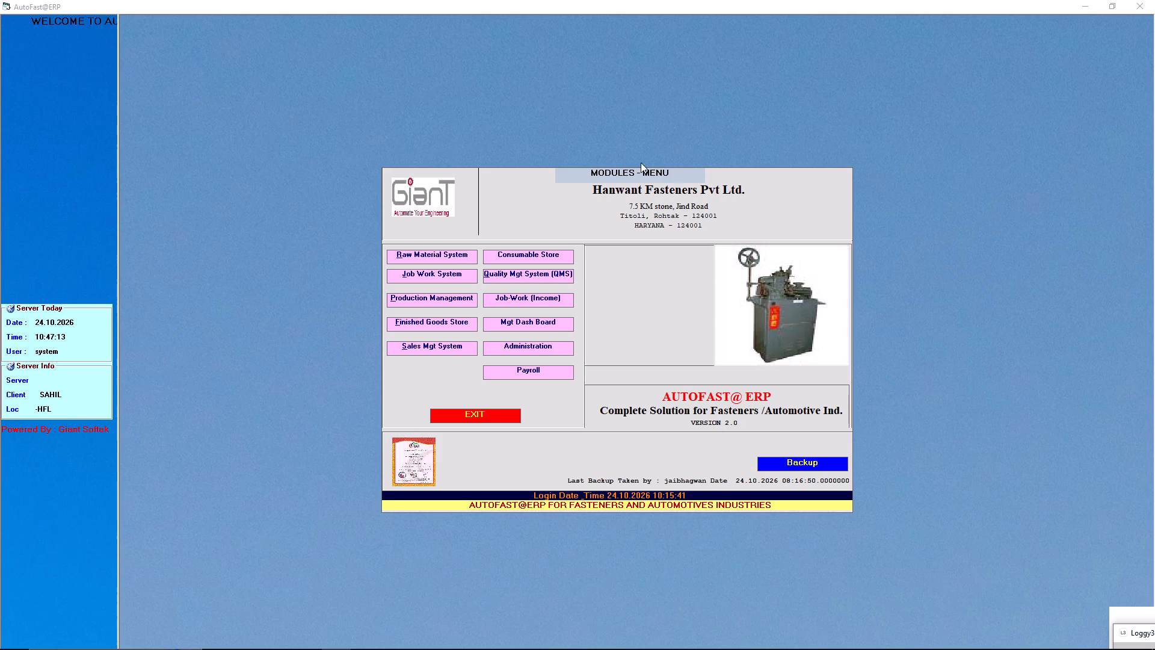
left_click(411, 301)
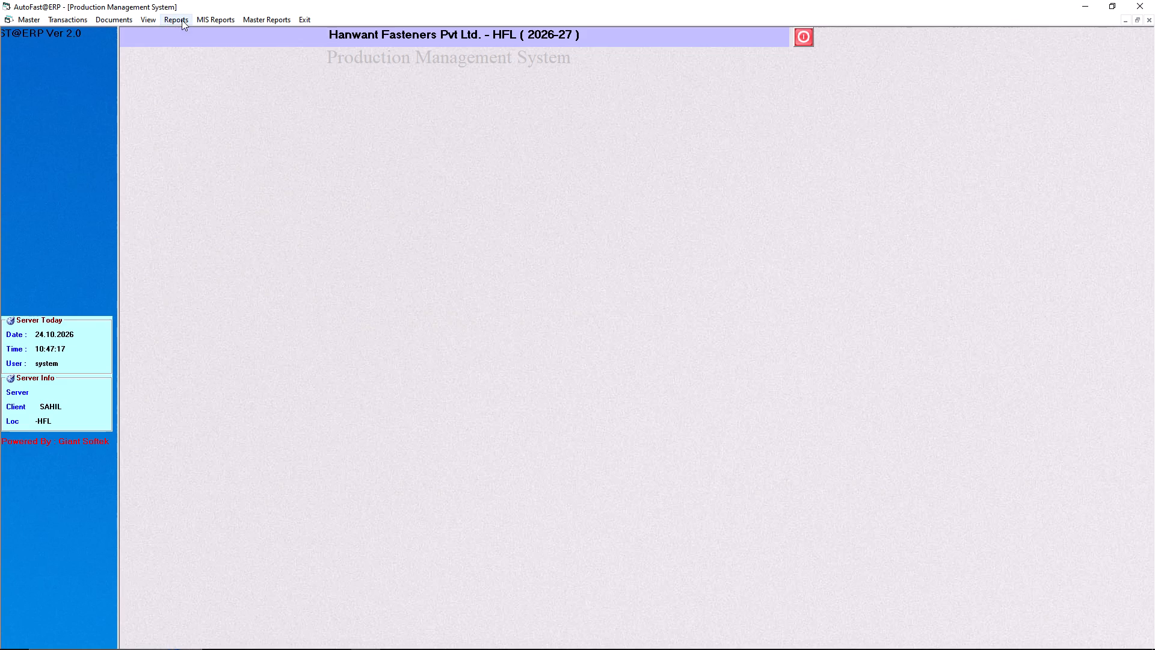
left_click(182, 20)
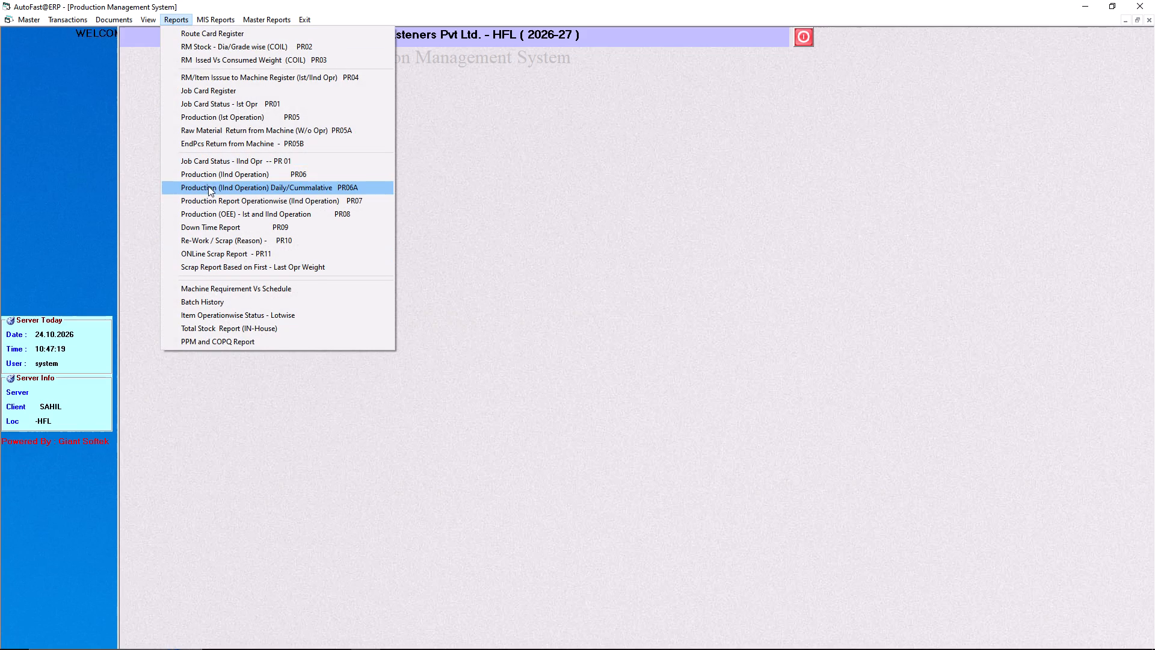
left_click(220, 179)
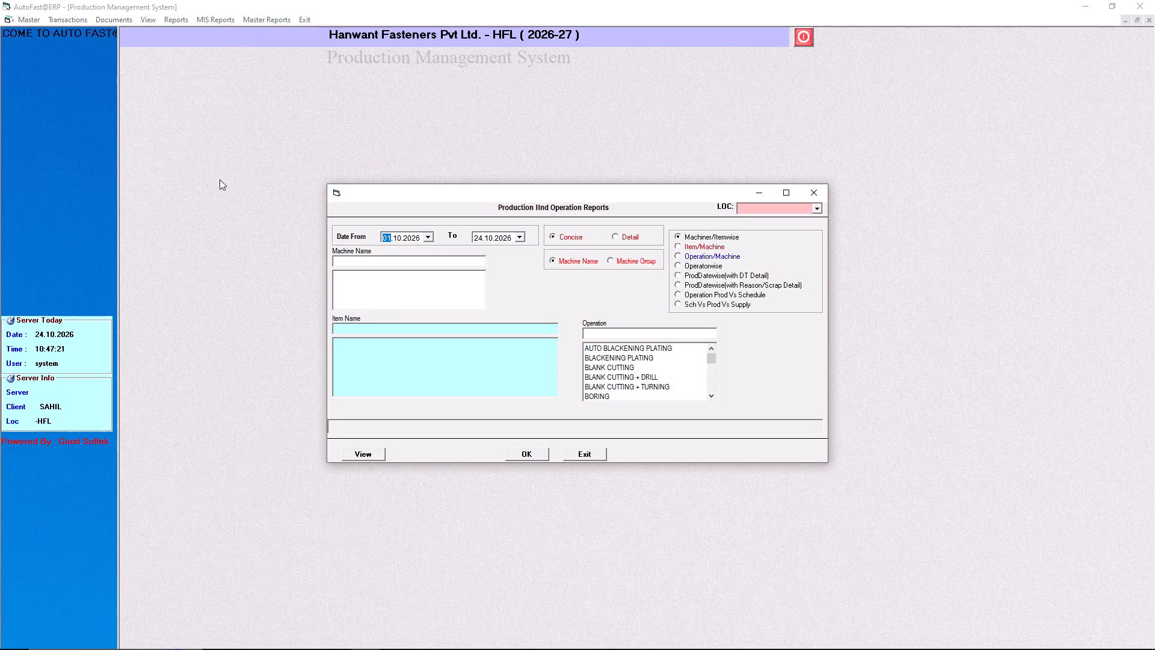
Set the report period from 01.08.2026 to 31.08.2026.
key("0")
key("Right")
type("08")
key("Return")
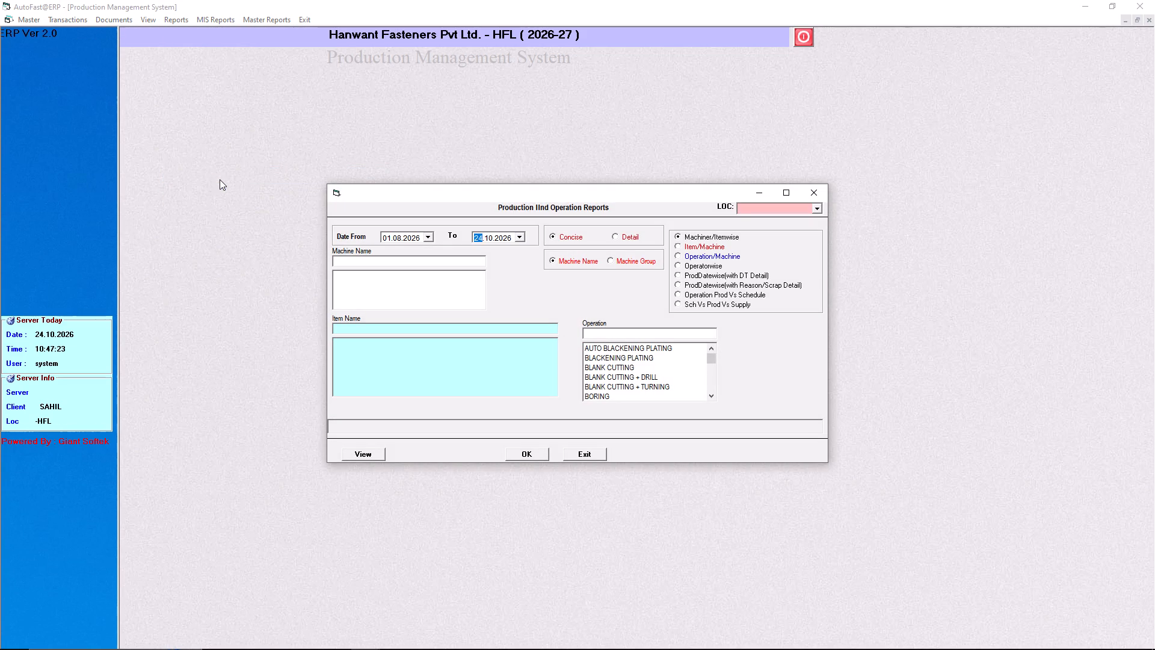
key("Right")
key("Down")
key("Down")
key("Left")
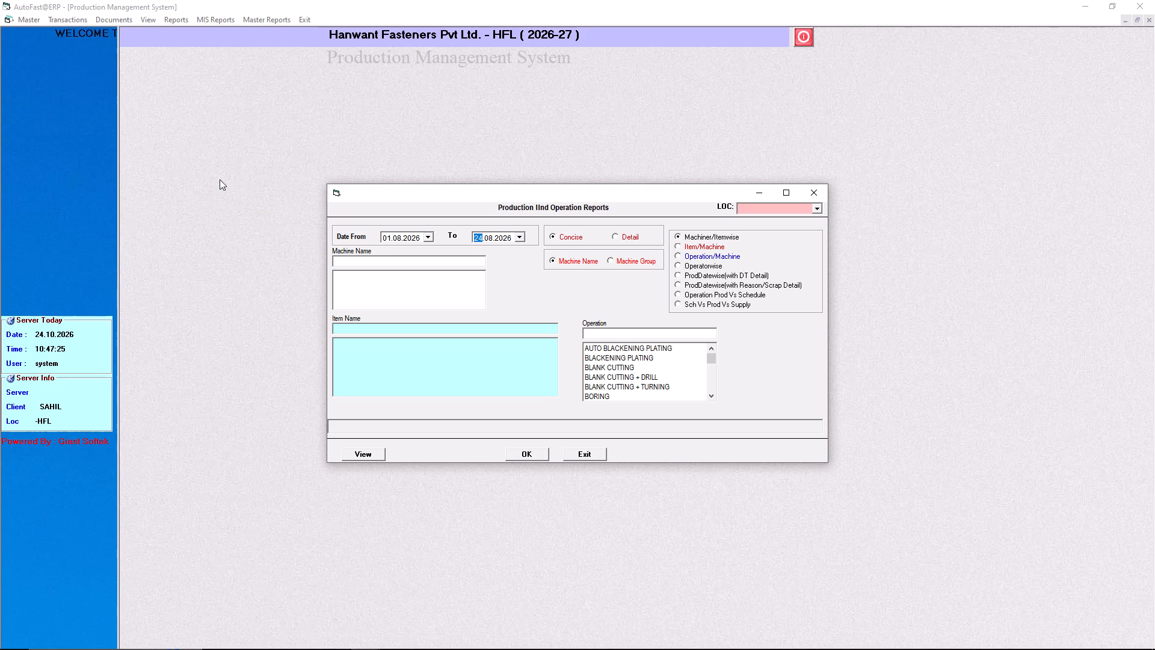
type("31")
key("Return")
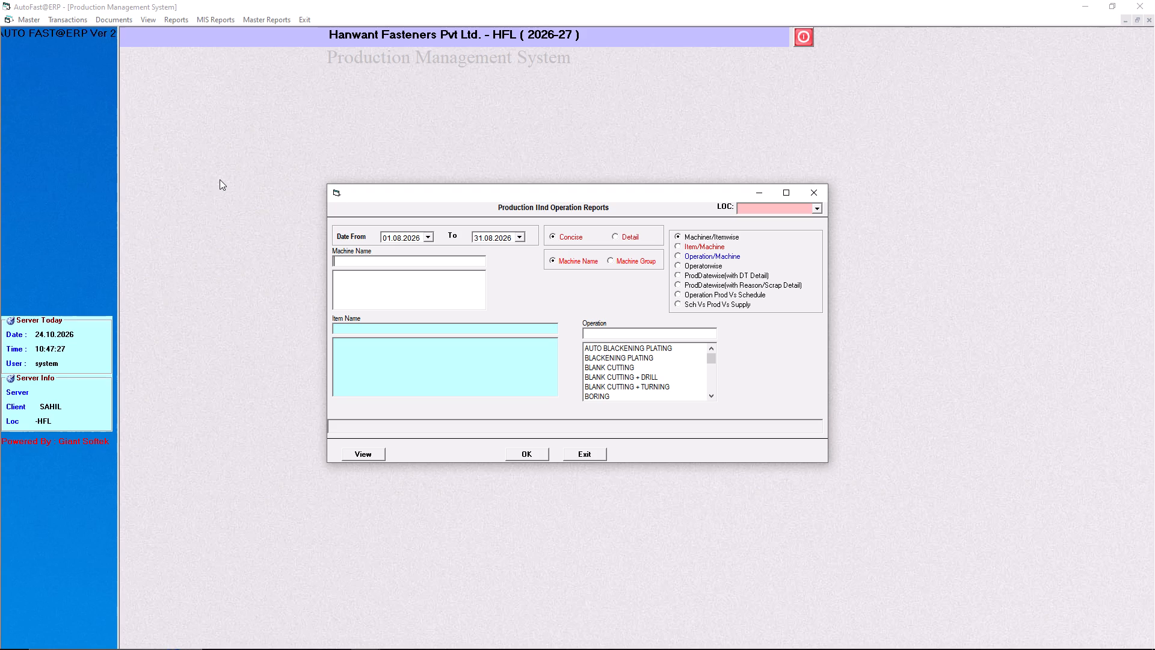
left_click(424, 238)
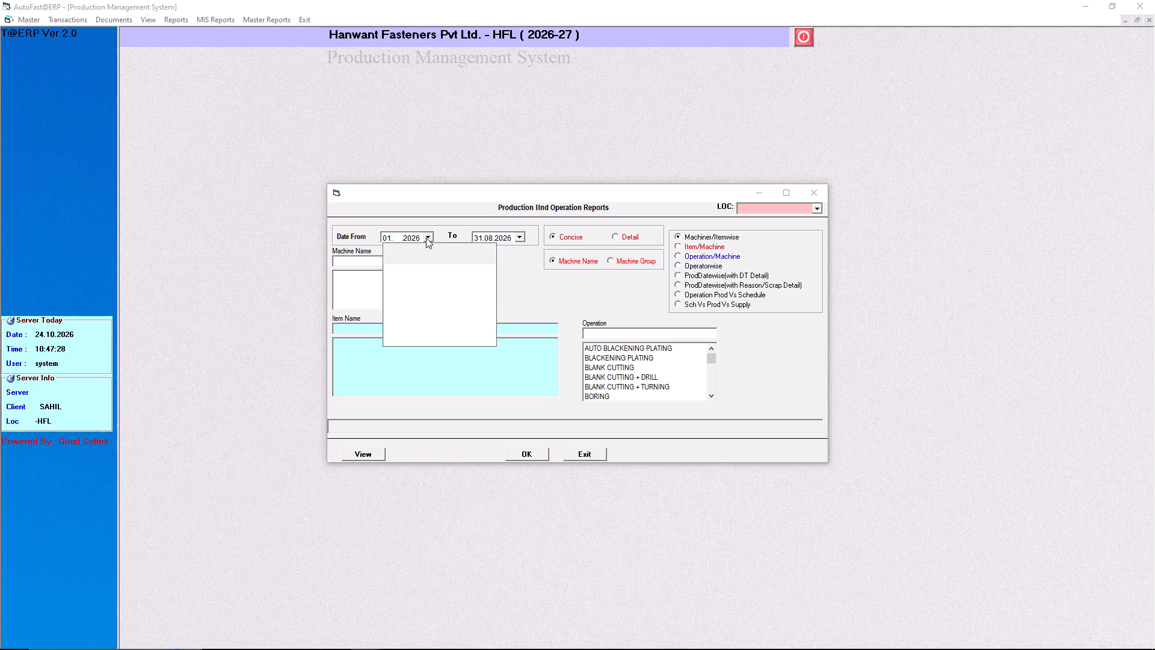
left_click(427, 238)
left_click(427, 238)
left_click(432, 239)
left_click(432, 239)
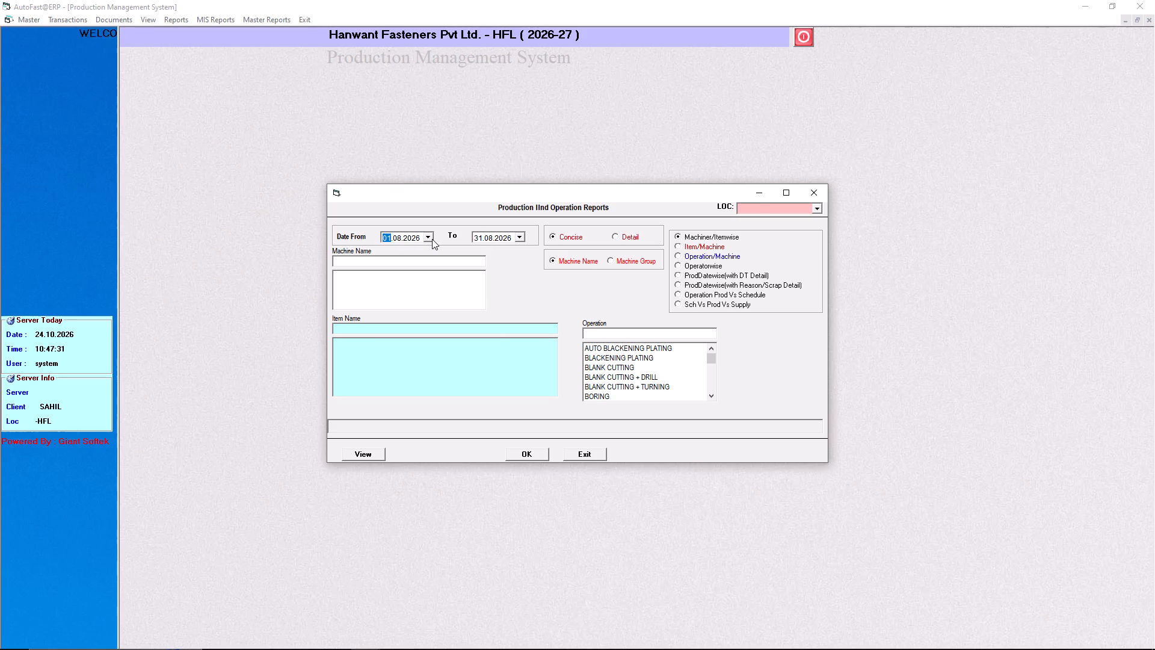
Generate the concise Machine/Itemwise second-operation production report for the chosen period.
key("Return")
key("Return")
key("Return")
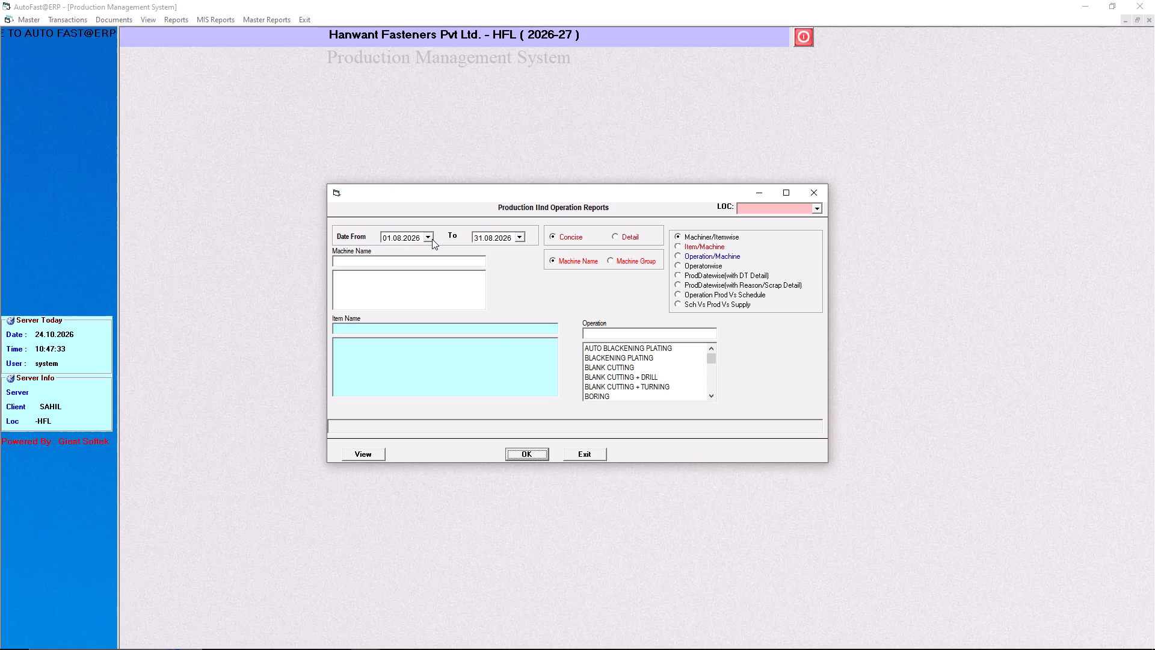
key("Return")
key("Return")
scroll(432, 239, "up", 1)
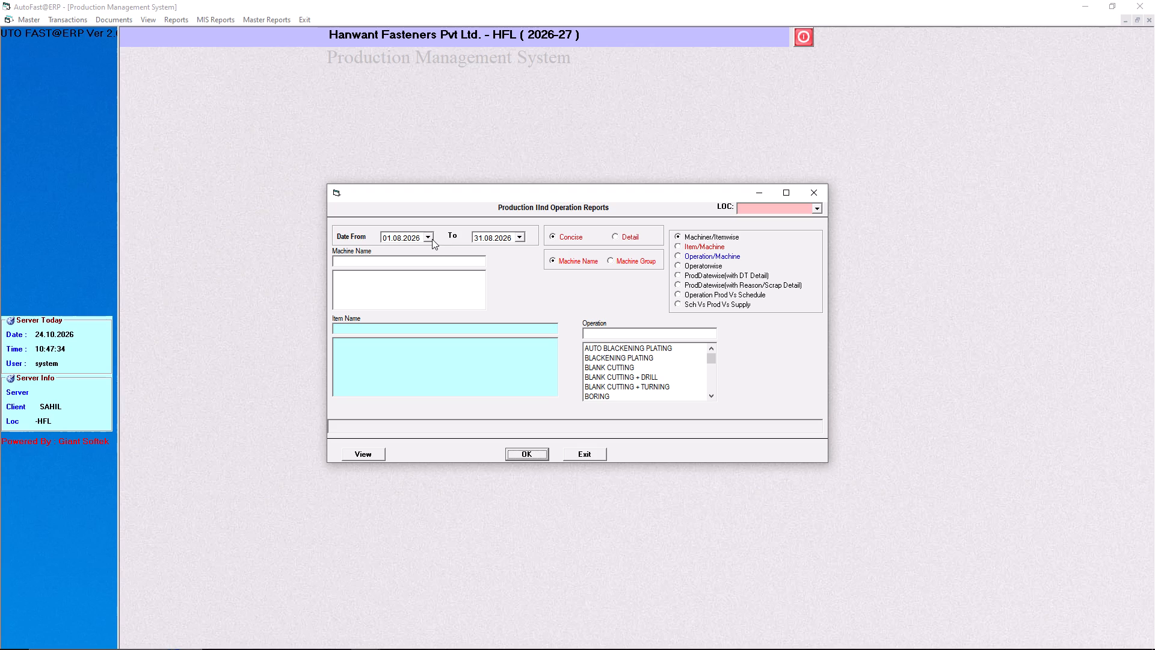
left_click(519, 447)
left_click(524, 452)
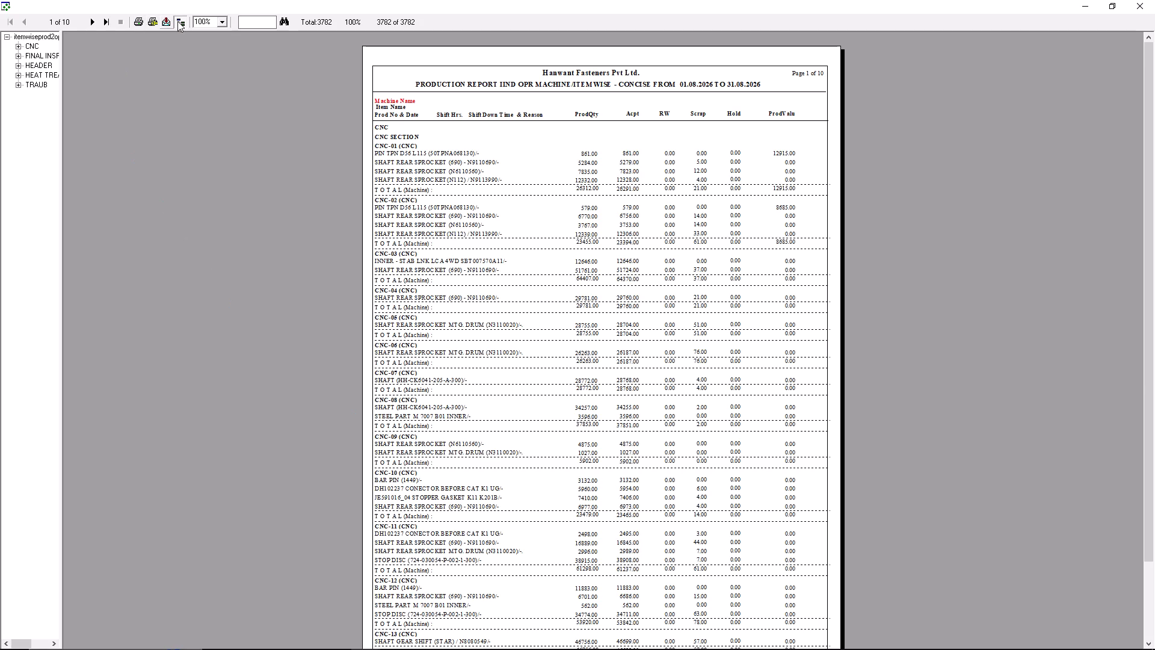
View the report at 200% and go through its CNC and FINAL INSPECTION groups to examine the CNC section totals.
left_click(218, 26)
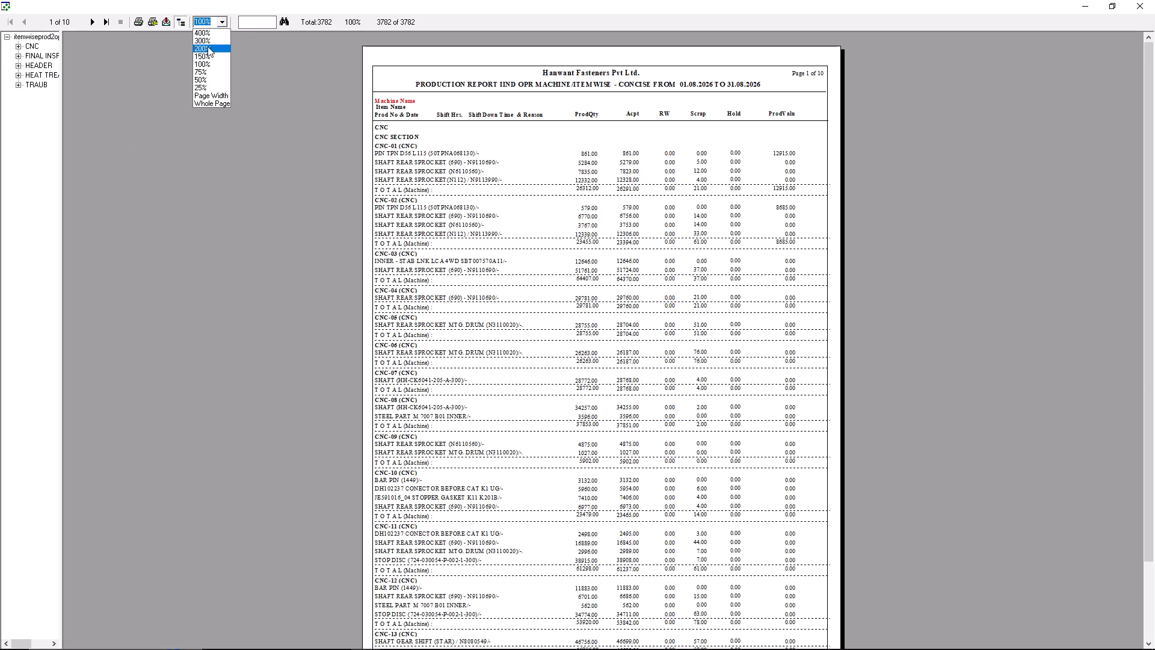
left_click(208, 46)
left_click(26, 46)
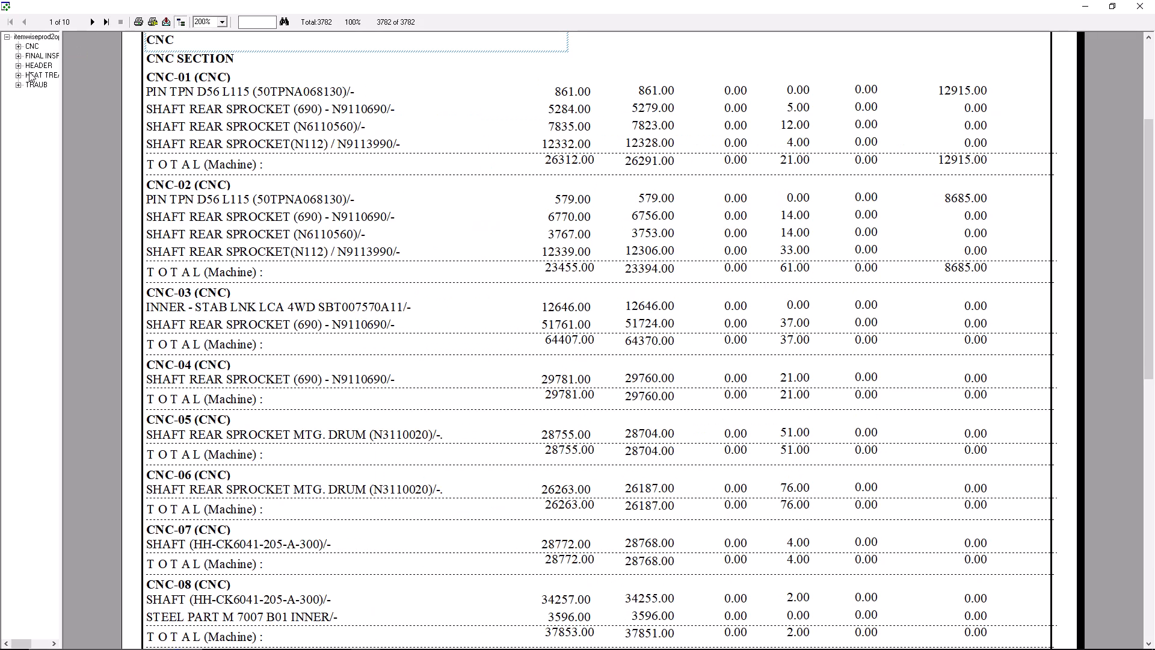
left_click(49, 54)
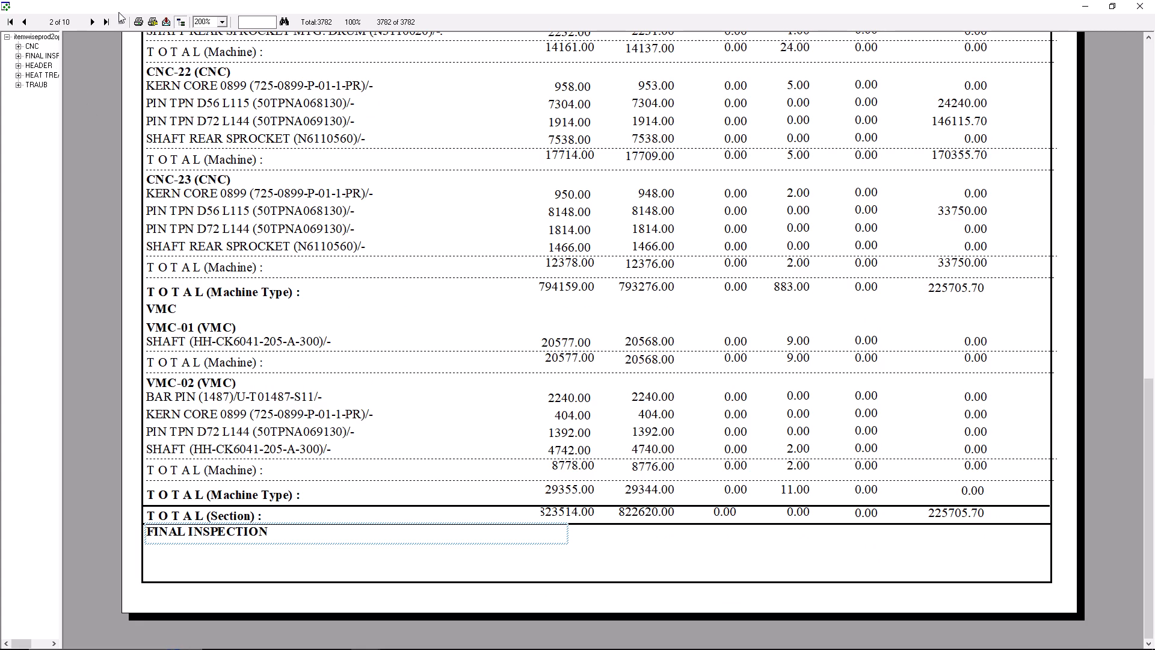
Export the report to Downloads as the Excel 5.0 file itemwiseprod2oprmacwiseconcise.
left_click(168, 23)
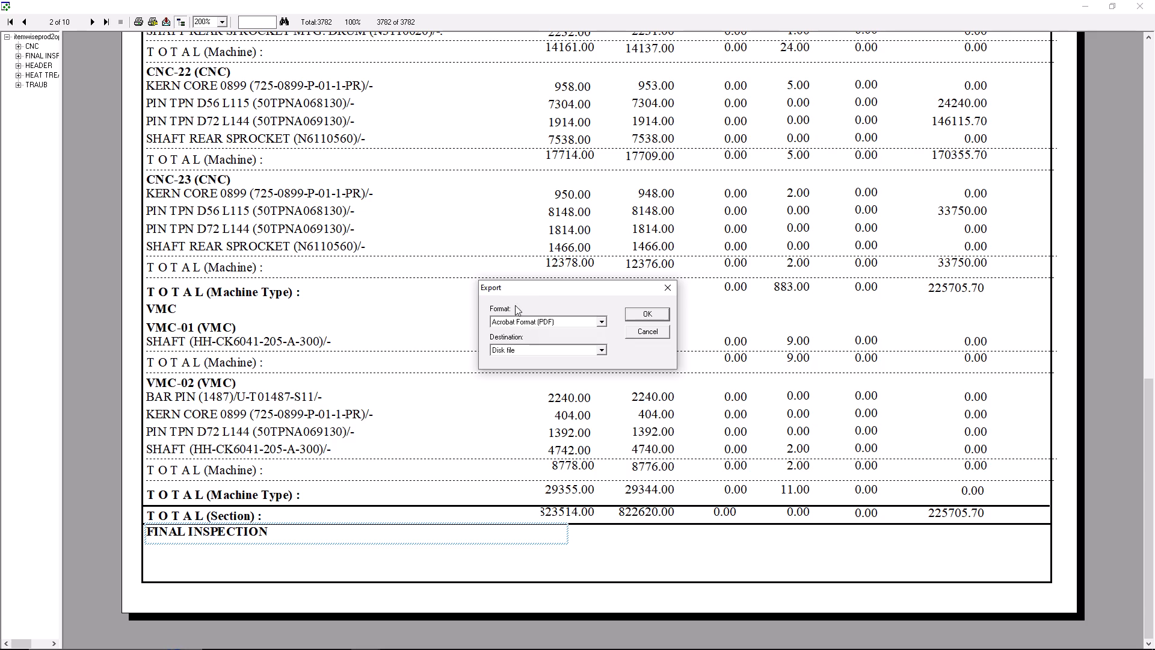
scroll(541, 318, "down", 6)
left_click(627, 311)
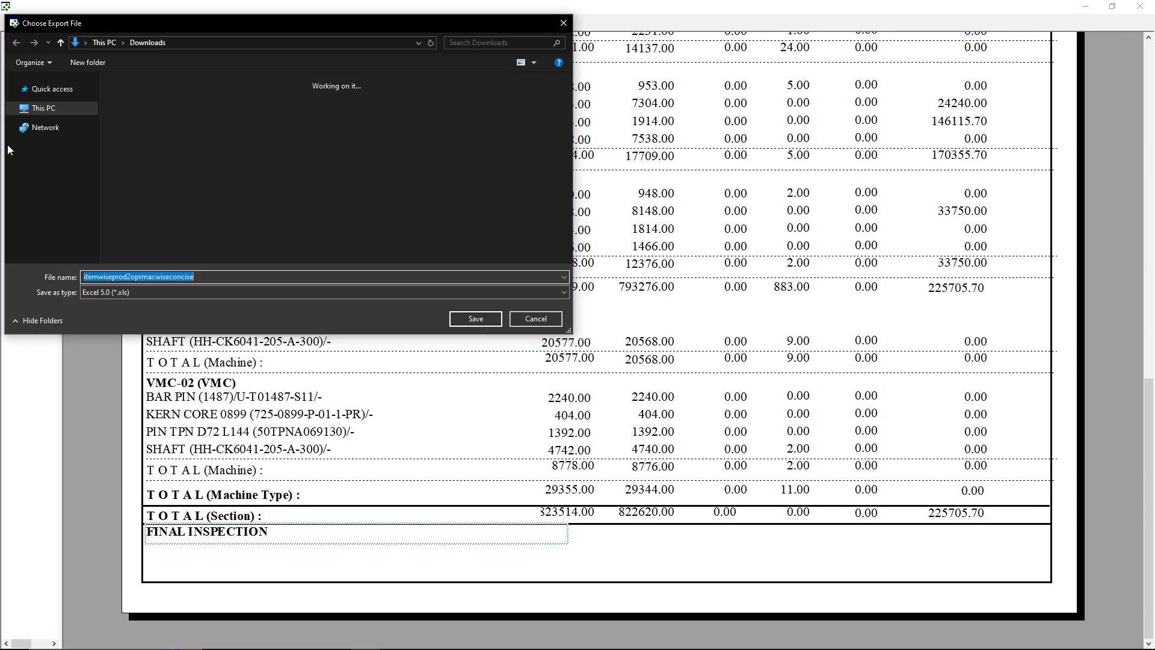
scroll(41, 122, "up", 15)
left_click(42, 122)
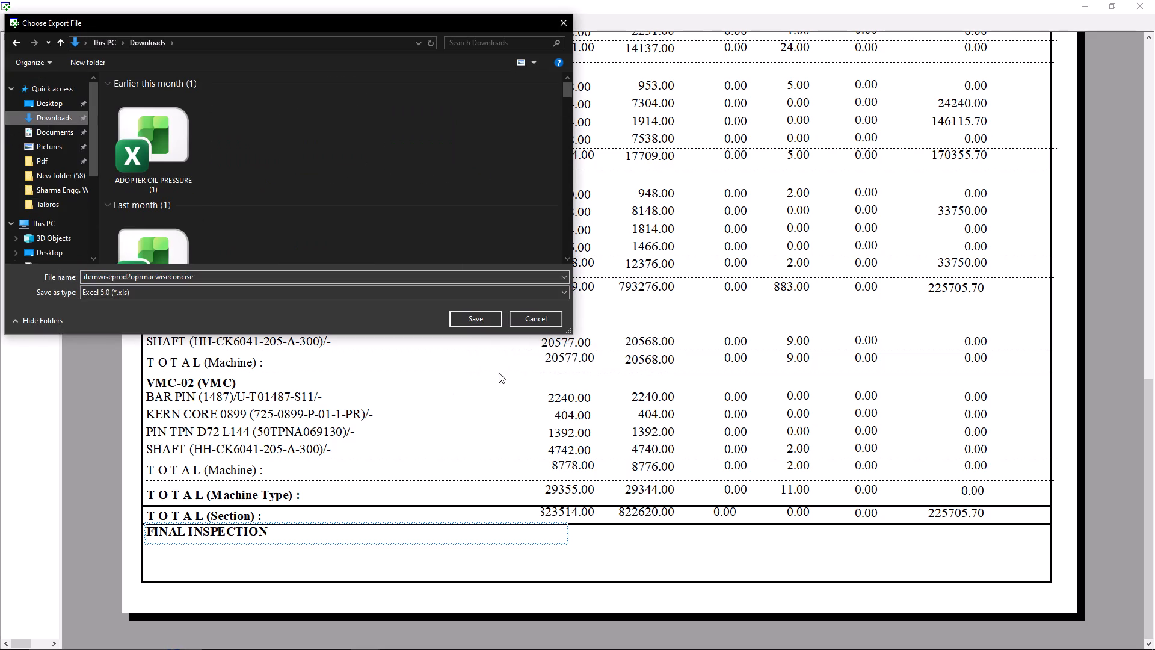
left_click(462, 318)
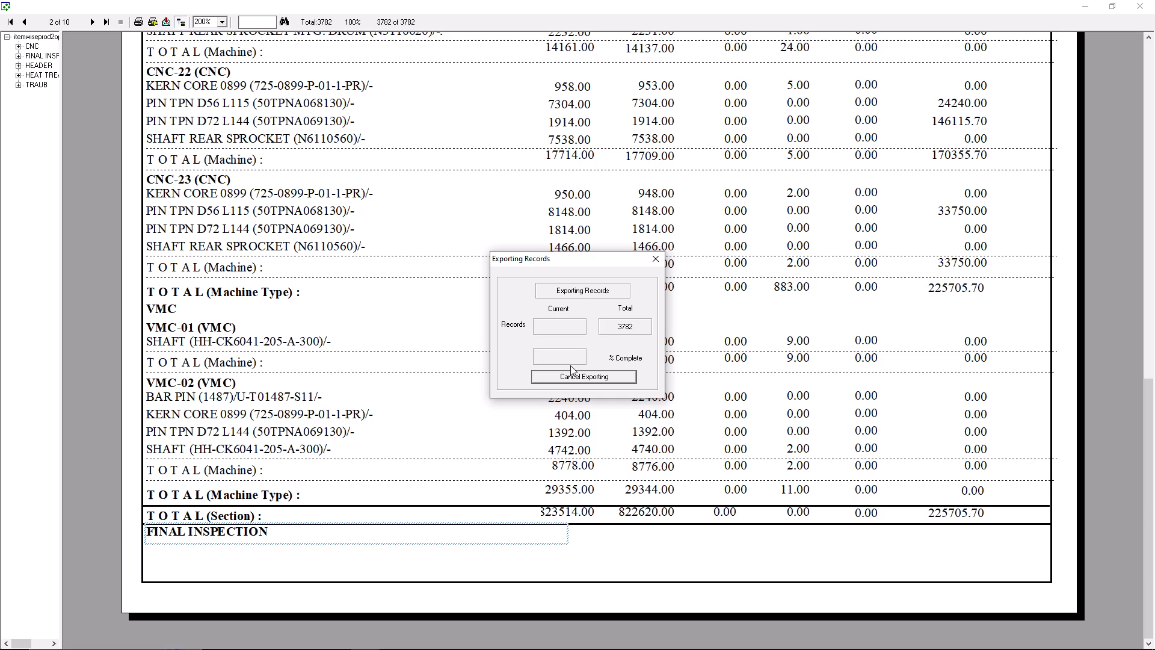
Open the exported itemwiseprod2oprmacwiseconcise file from Downloads in Excel, accepting recovery of its content.
left_click(211, 639)
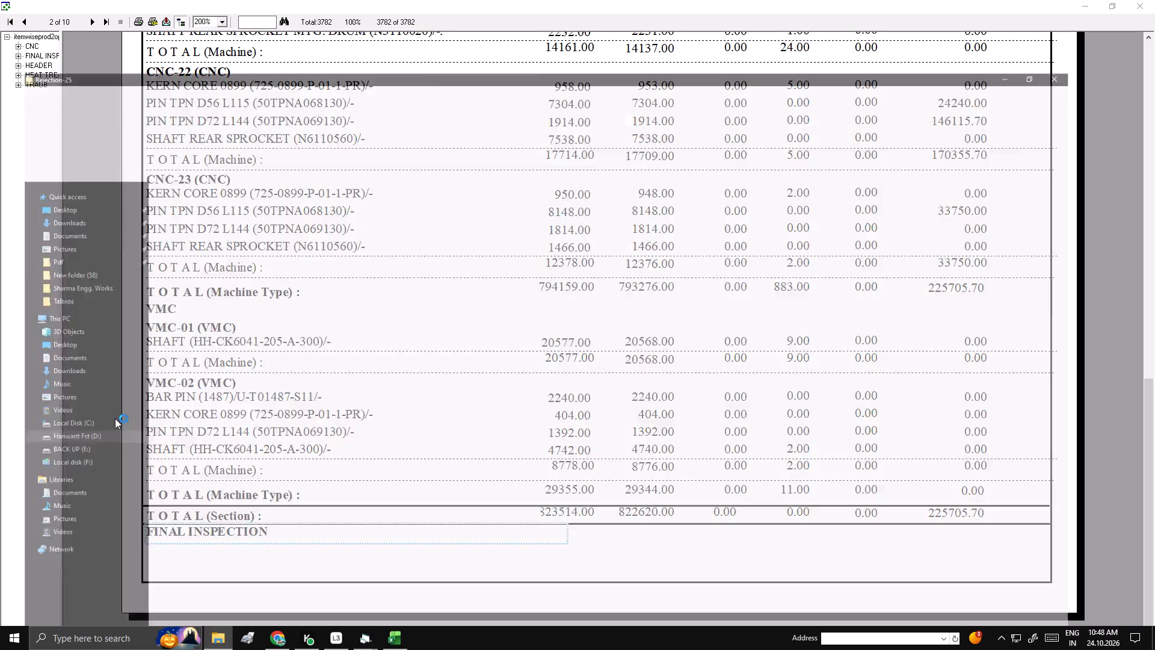
left_click(42, 169)
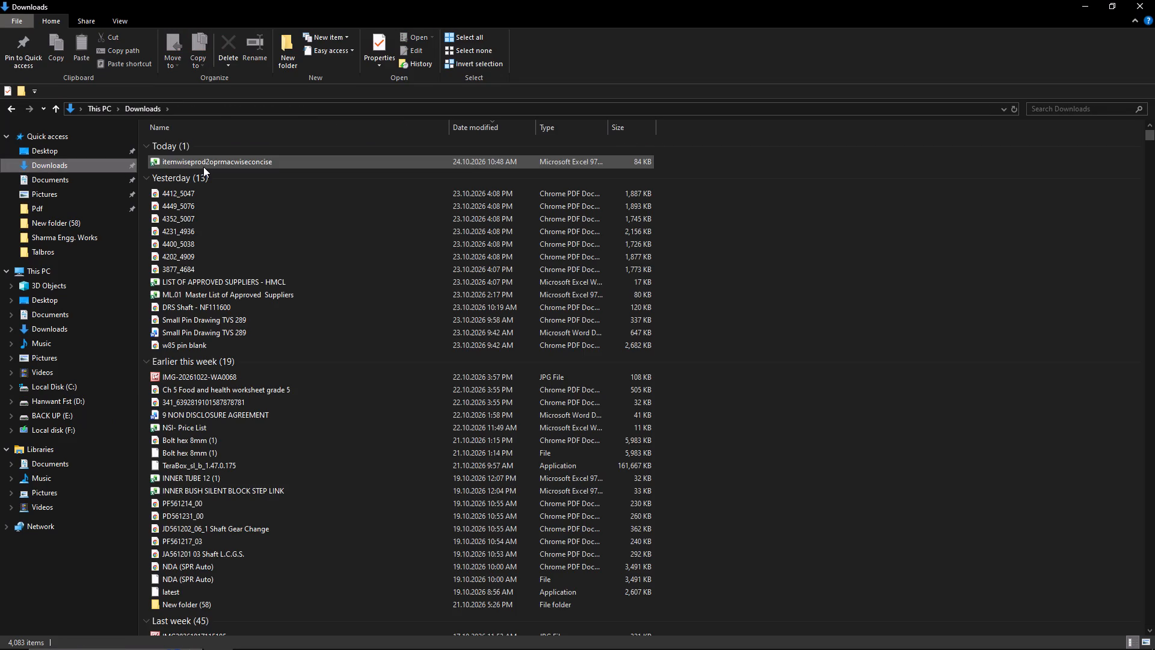
double_click(203, 167)
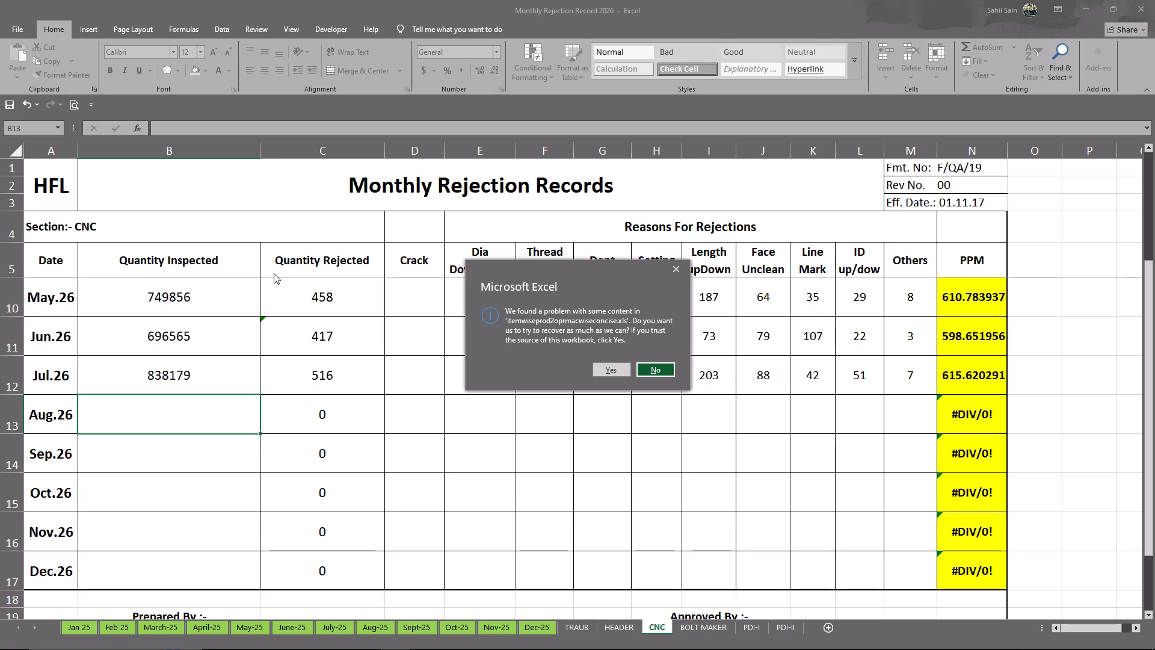
left_click(618, 368)
left_click(437, 389)
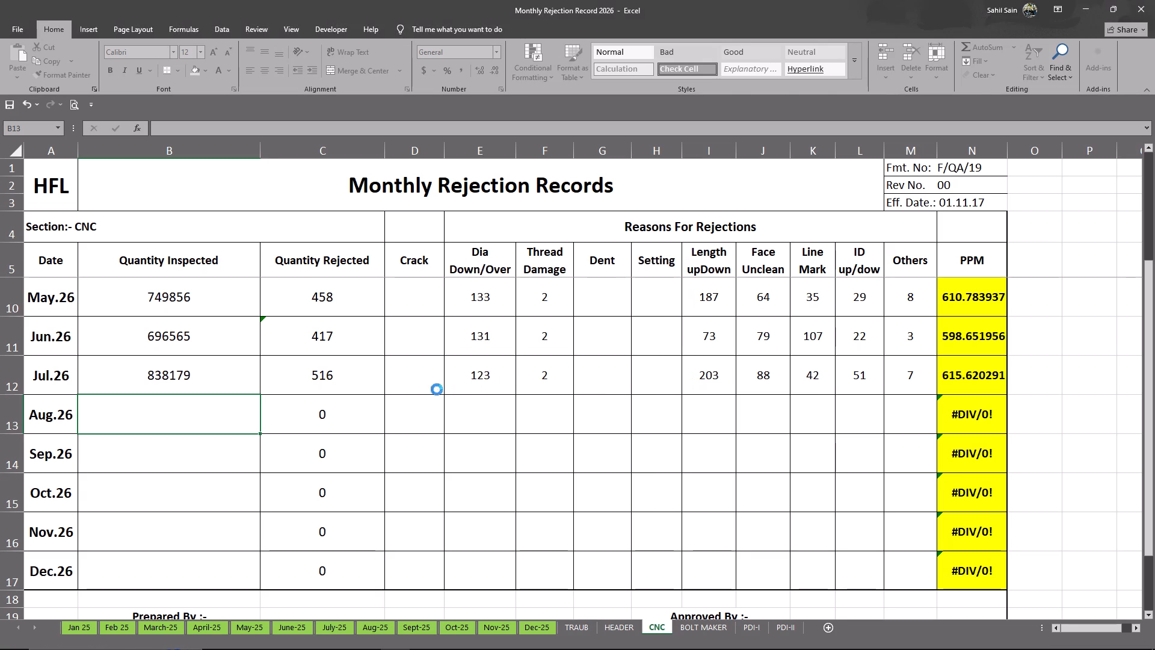
left_click(654, 361)
left_click(416, 361)
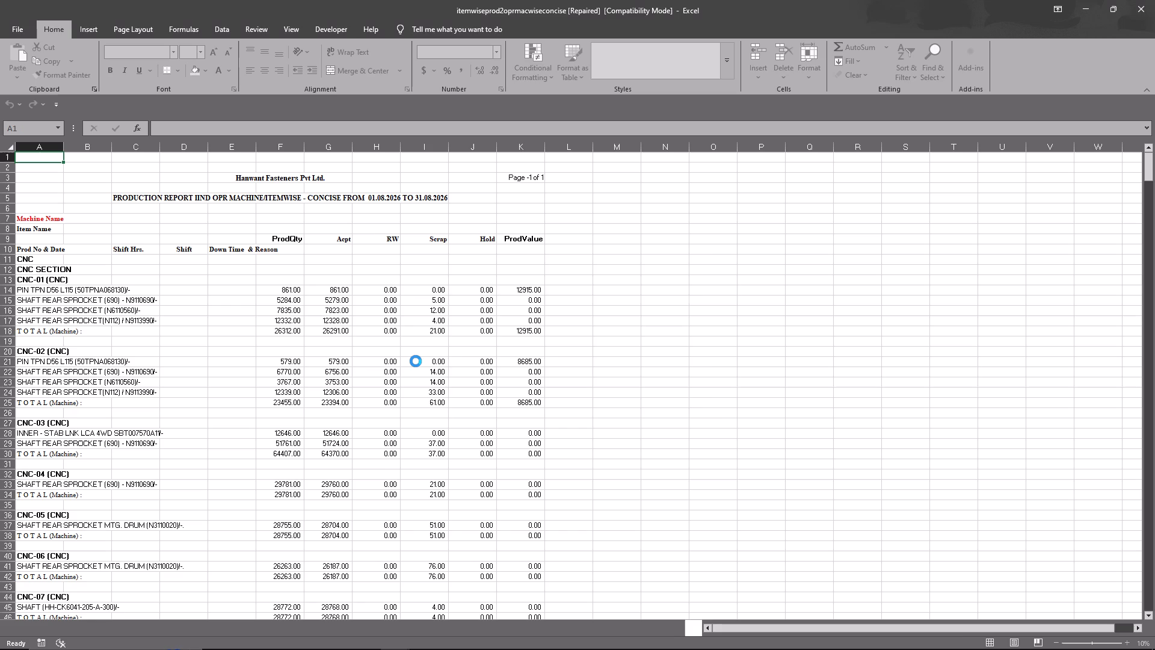
left_click(726, 394)
left_click(368, 395)
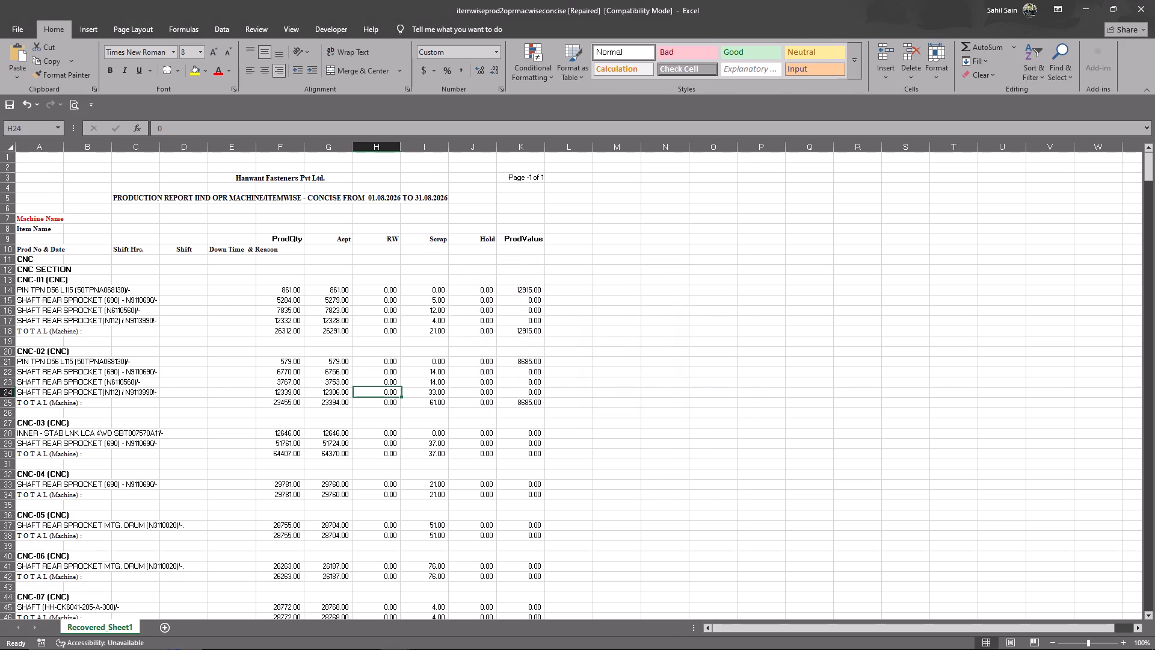
Look through the exported report and search for "final" to locate the end of the CNC section.
scroll(150, 400, "up", 2, "ctrl")
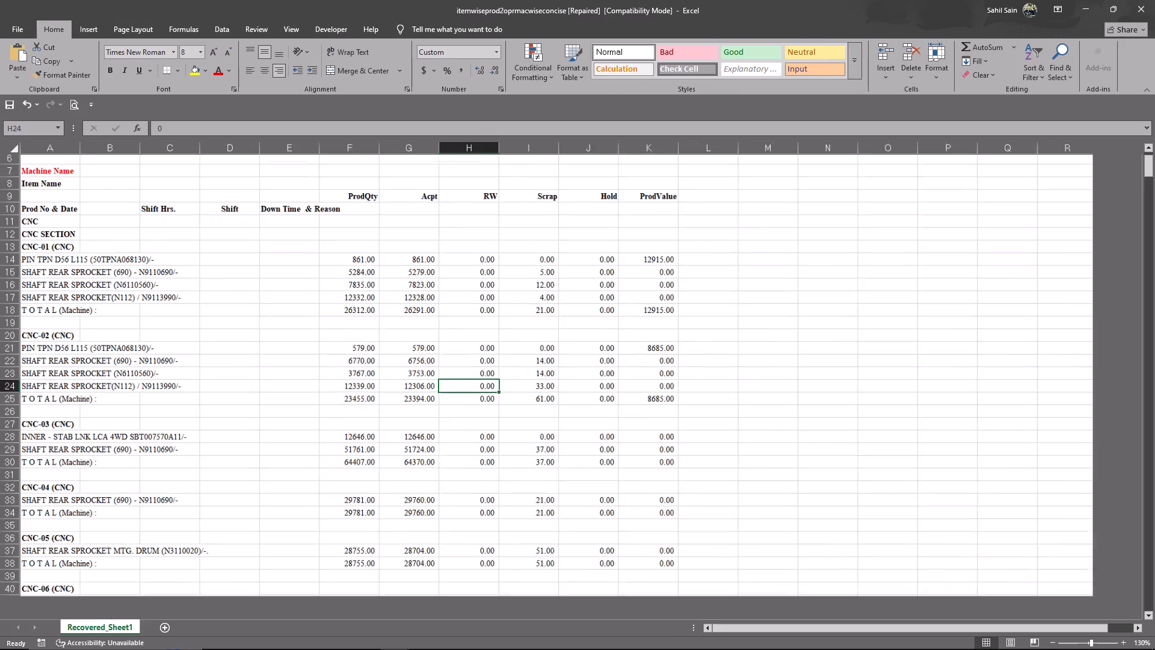
scroll(375, 388, "down", 20)
scroll(375, 388, "down", 12)
scroll(372, 401, "down", 12)
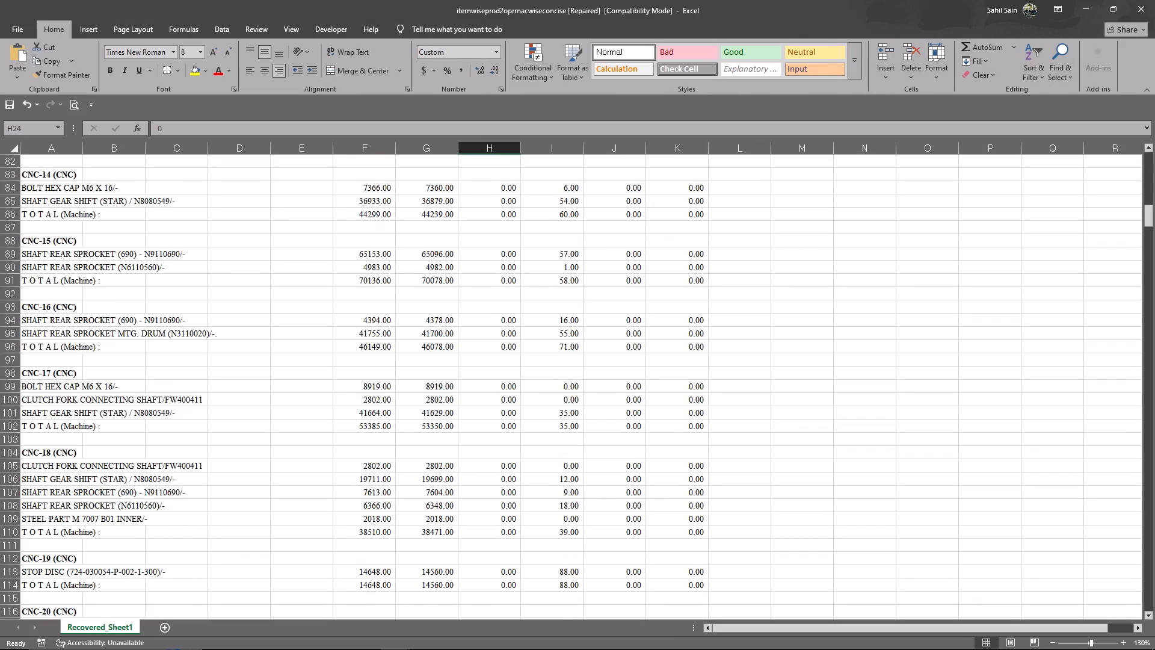
scroll(372, 401, "down", 20)
scroll(372, 401, "down", 20)
scroll(372, 401, "down", 20)
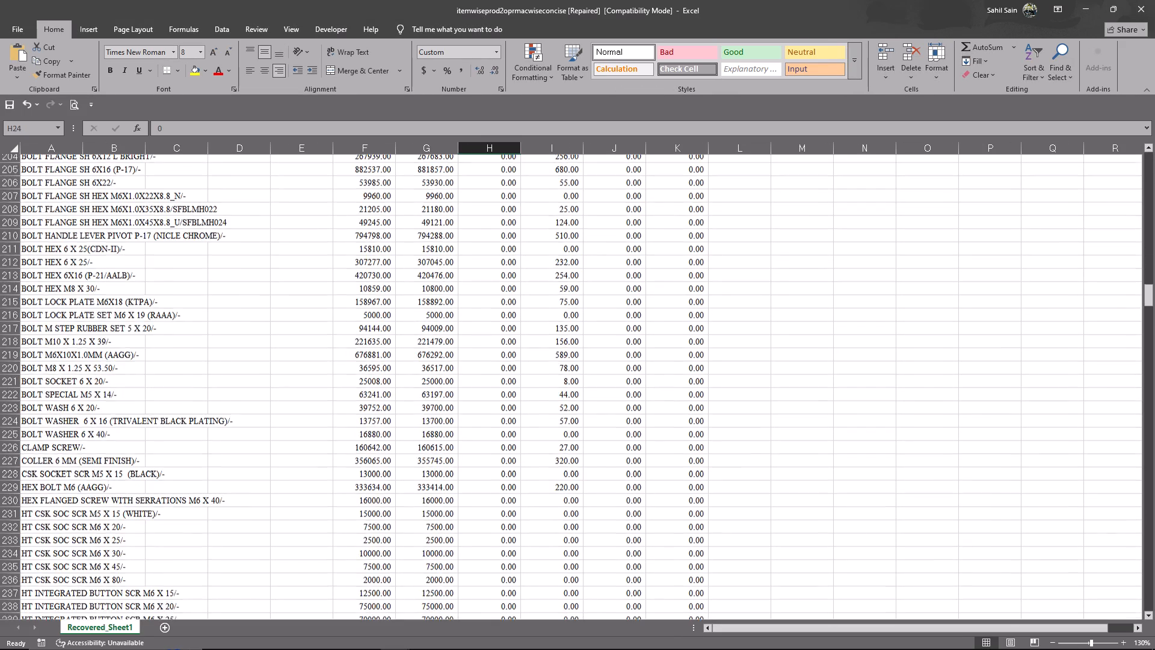
scroll(372, 401, "down", 20)
scroll(372, 401, "down", 20)
scroll(372, 401, "down", 14)
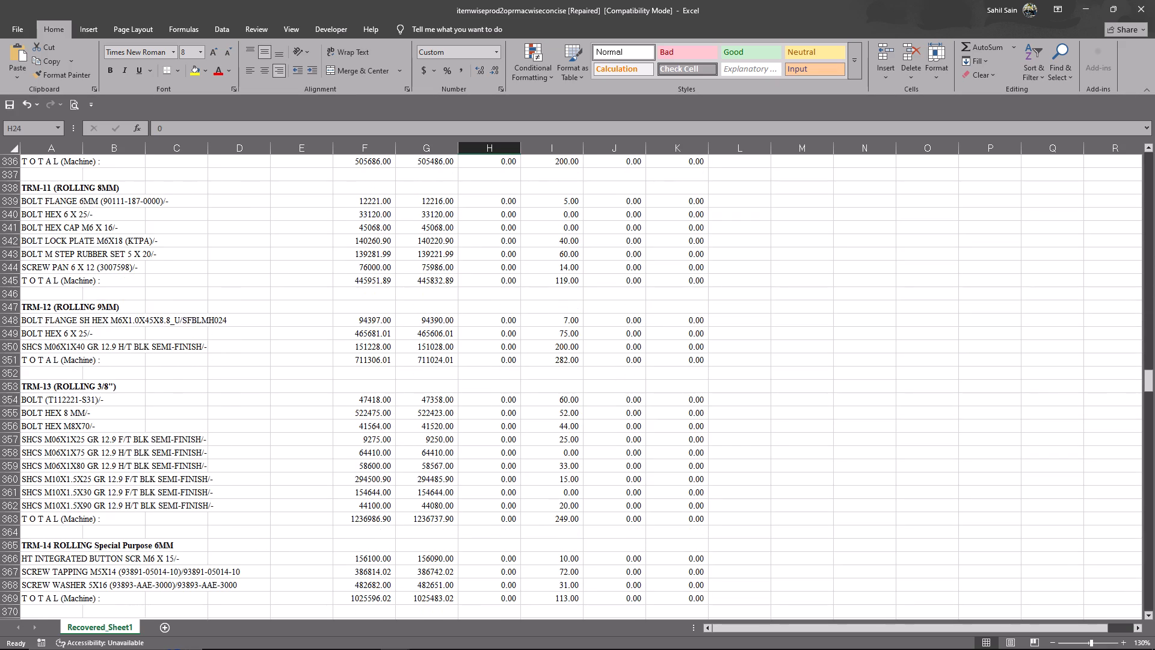
scroll(372, 401, "up", 6)
left_click(372, 401)
key("ctrl+f")
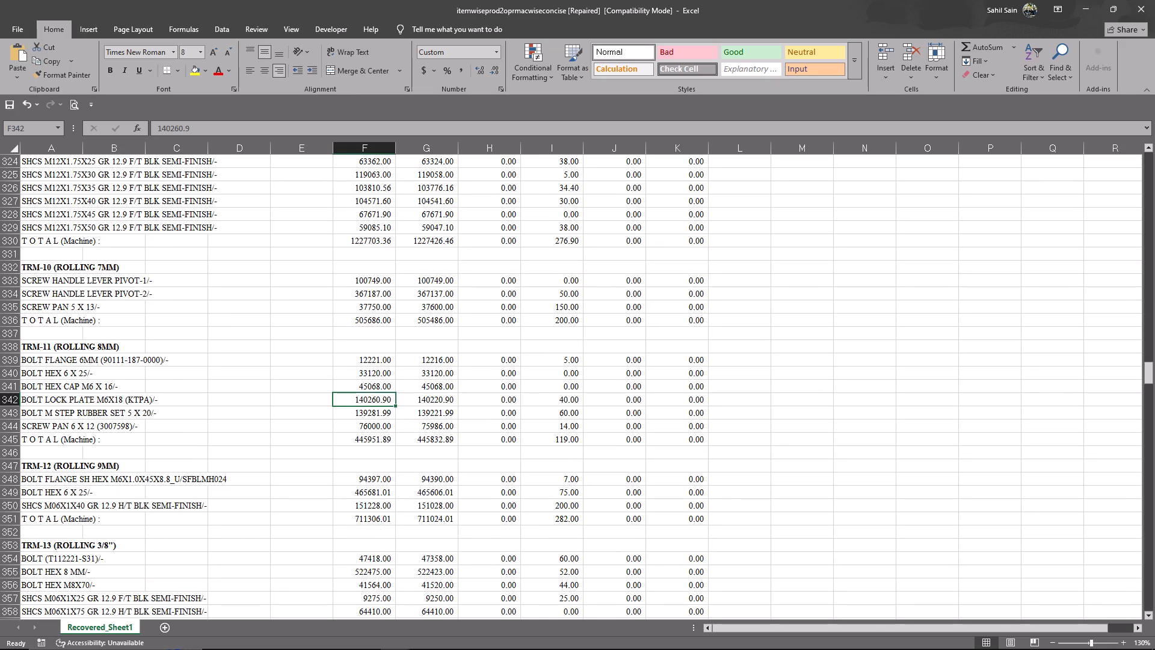
type("final")
key("Return")
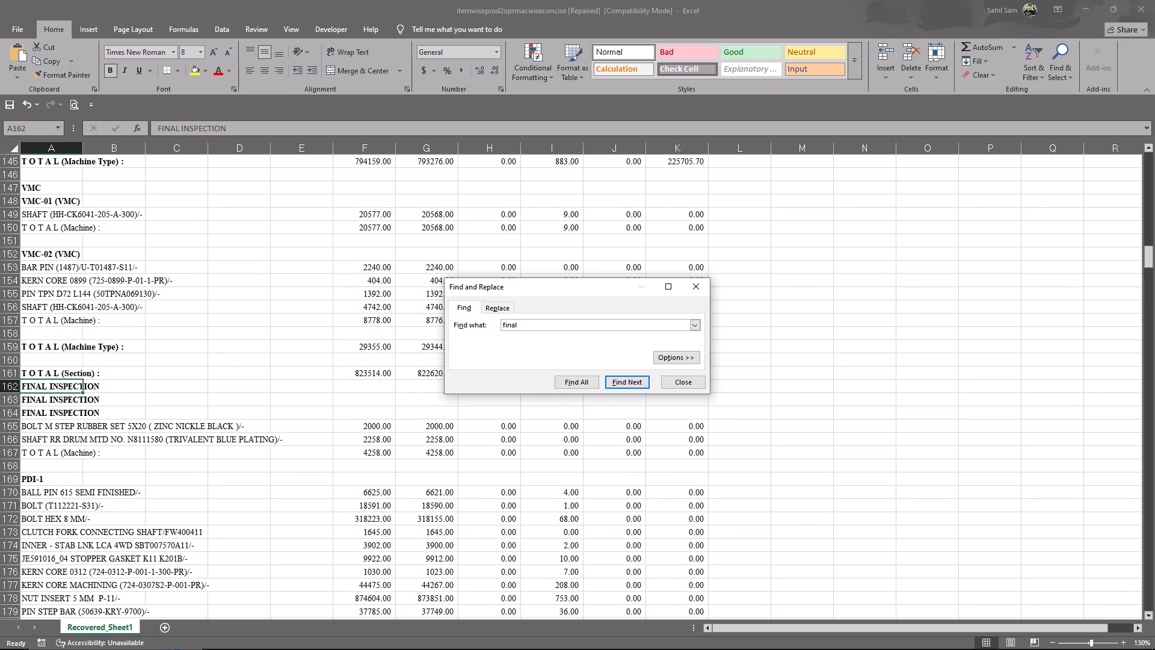
left_click(688, 389)
left_click(124, 349)
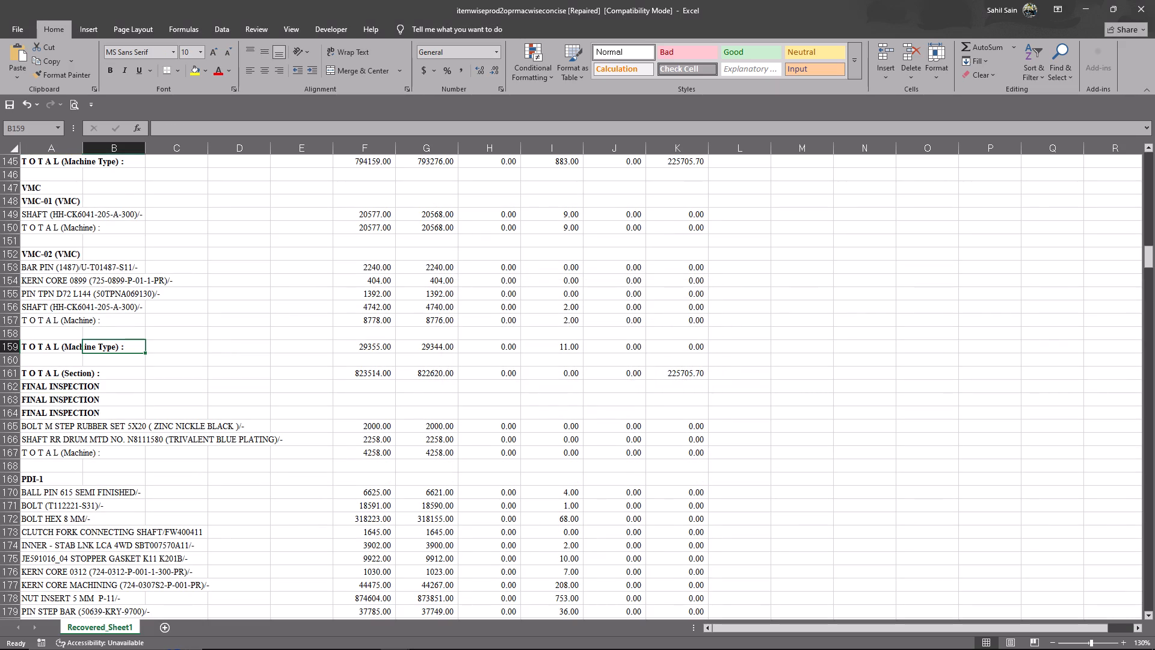
Copy the CNC section's total production quantity, 823514, from the report and switch away from the exported workbook.
double_click(357, 376)
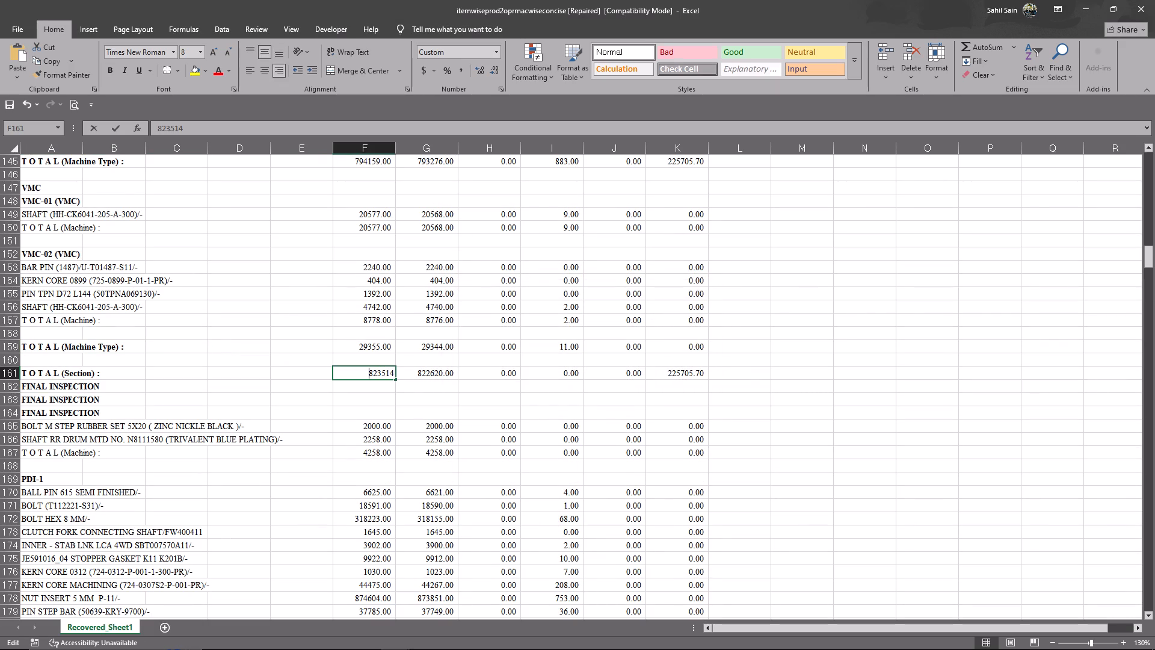
left_click_drag(353, 373, 439, 375)
key("ctrl+c")
key("alt+Tab")
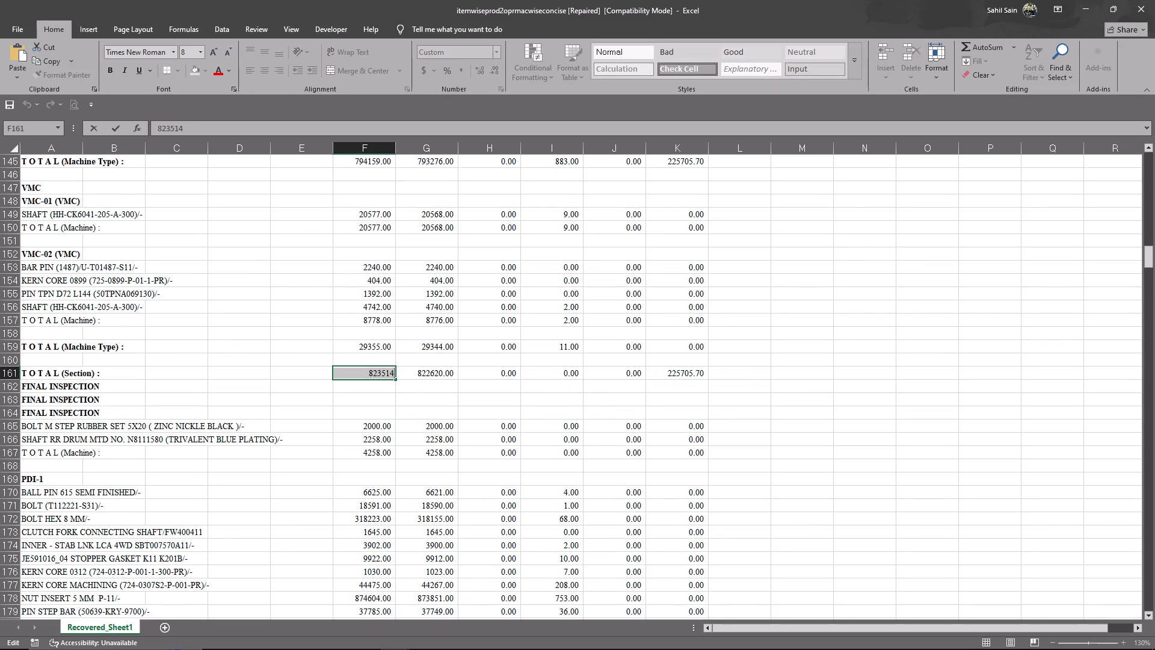
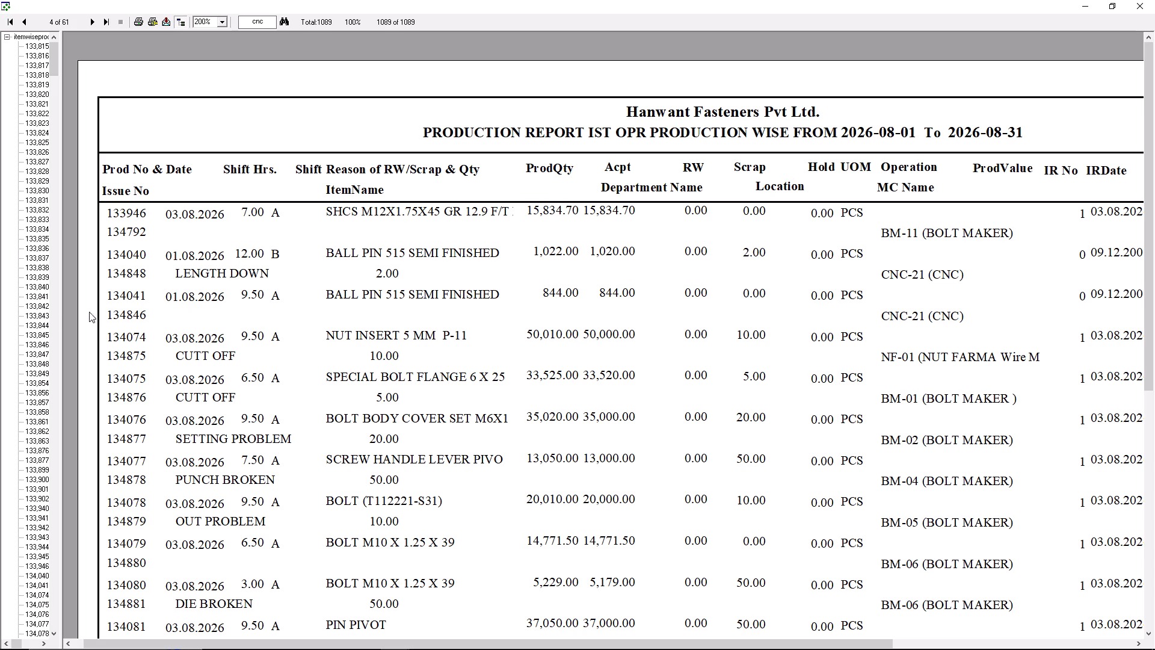
Continue the cnc search in the August report and examine the CNC-21 rows' items, scrap reasons and operators on pages 4 and 6.
left_click_drag(59, 300, 110, 298)
left_click(110, 298)
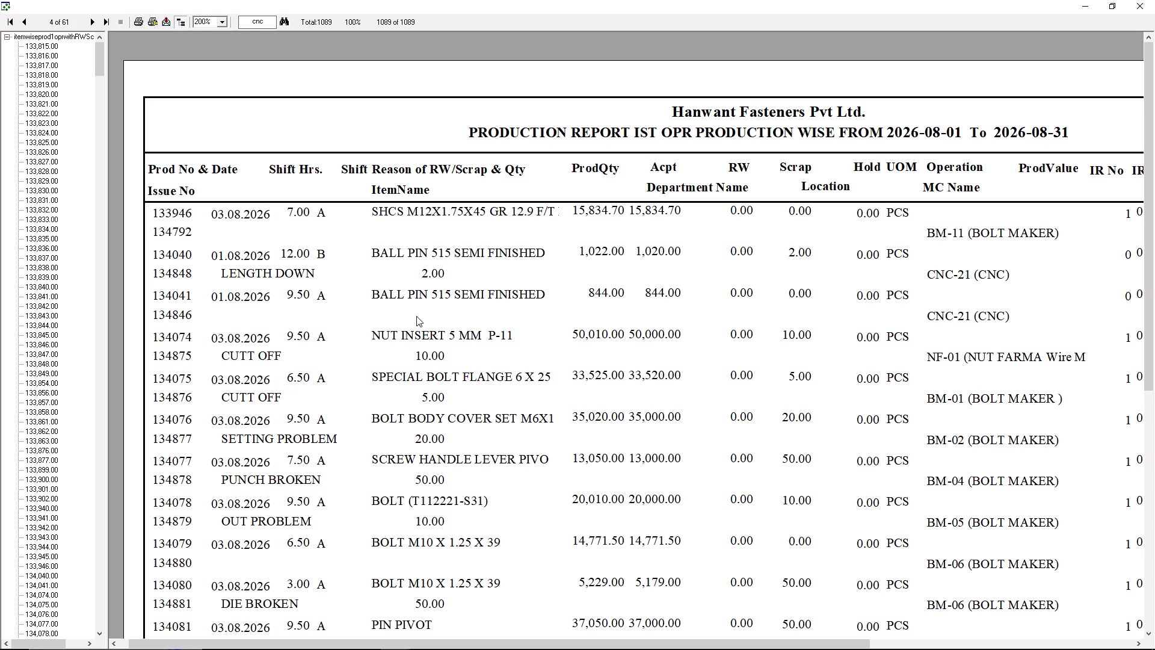
scroll(416, 316, "up", 2)
left_click(265, 19)
key("Return")
key("Return")
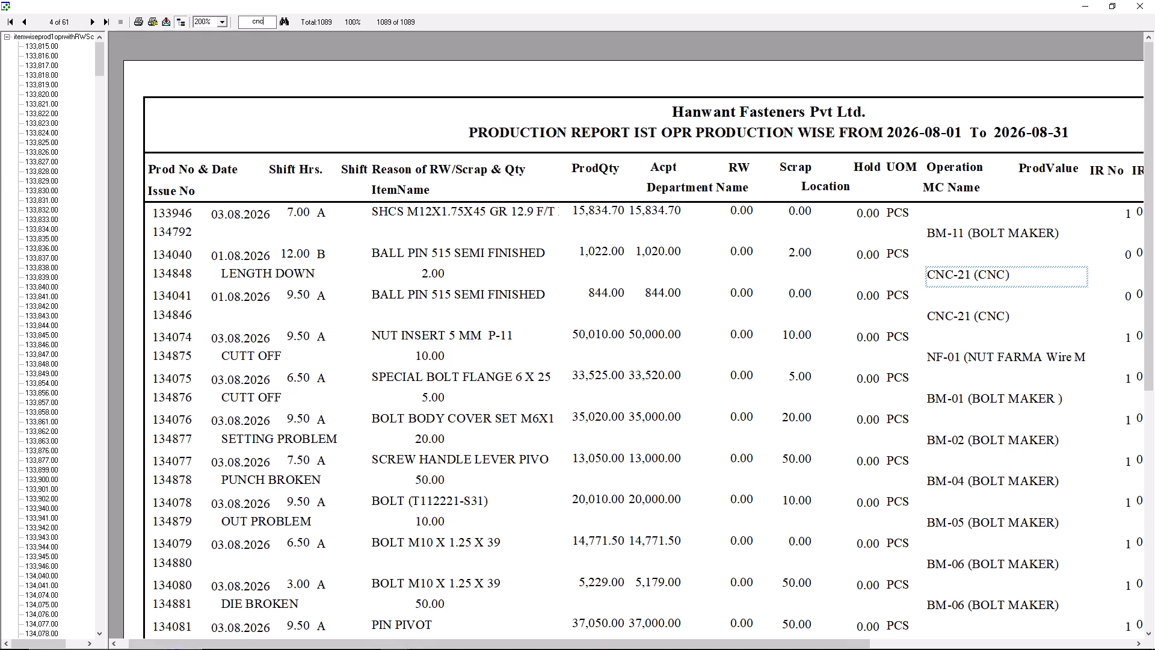
key("Return")
key("Return")
key("Return")
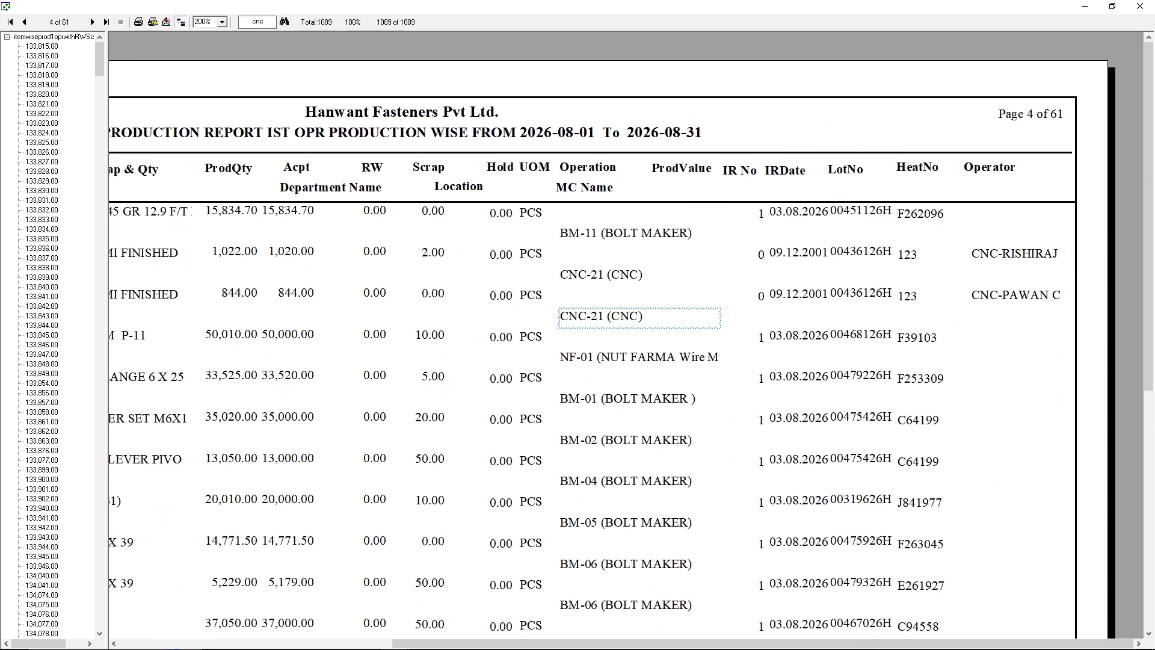
key("Return")
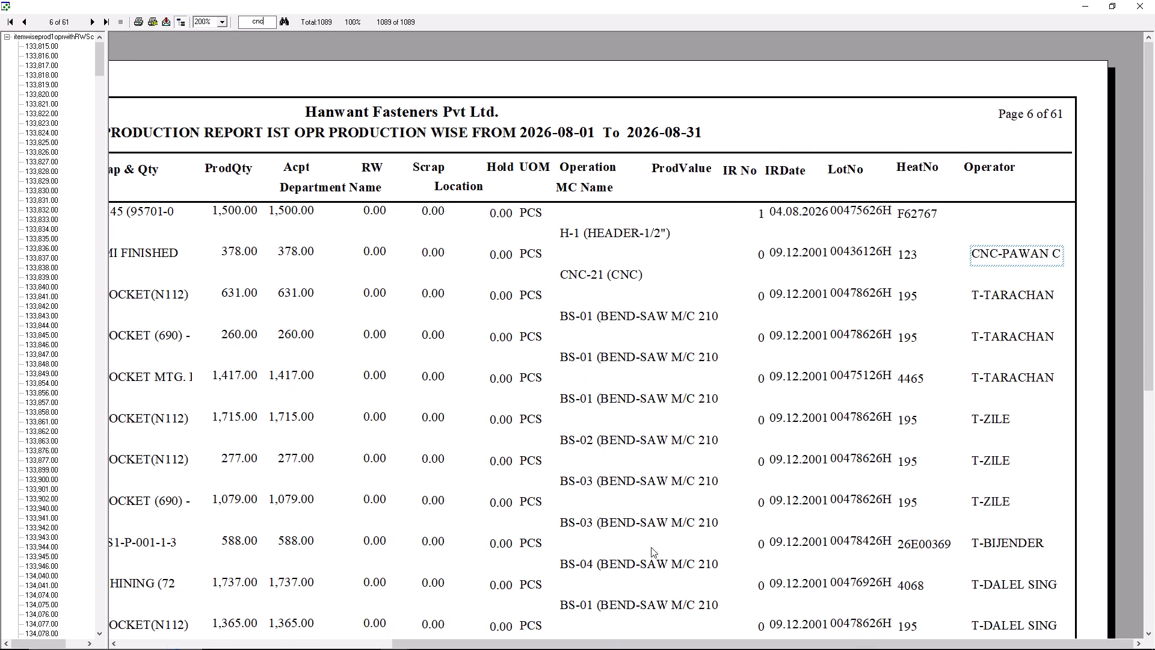
left_click_drag(623, 642, 293, 646)
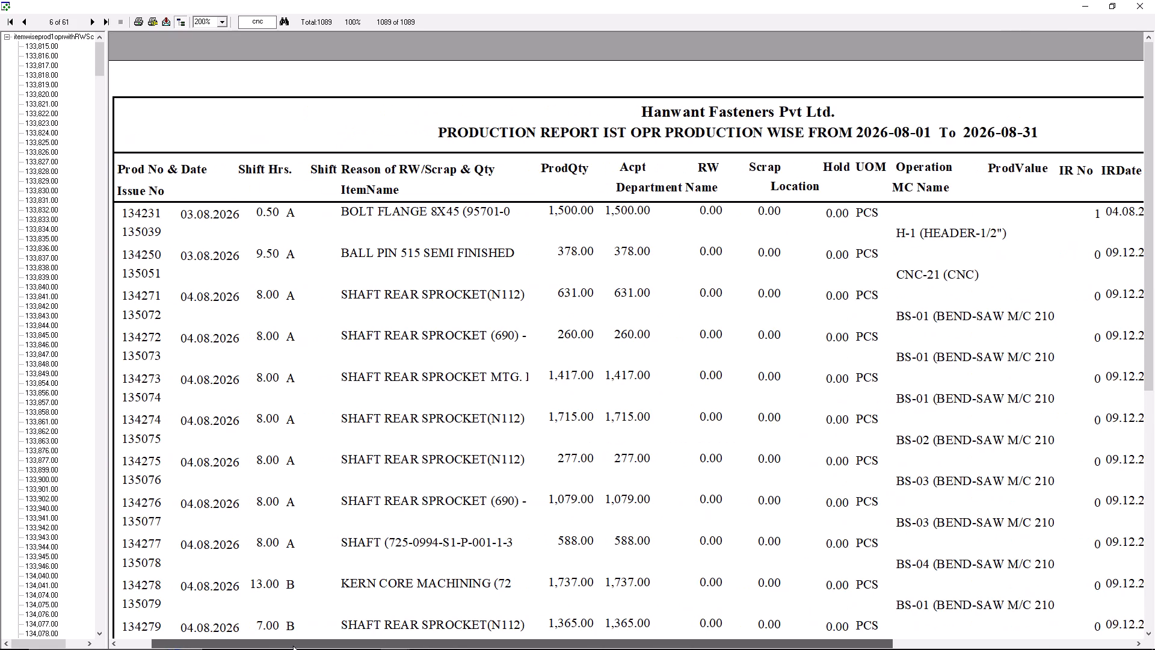
left_click_drag(293, 646, 346, 649)
left_click_drag(346, 649, 700, 649)
key("Return")
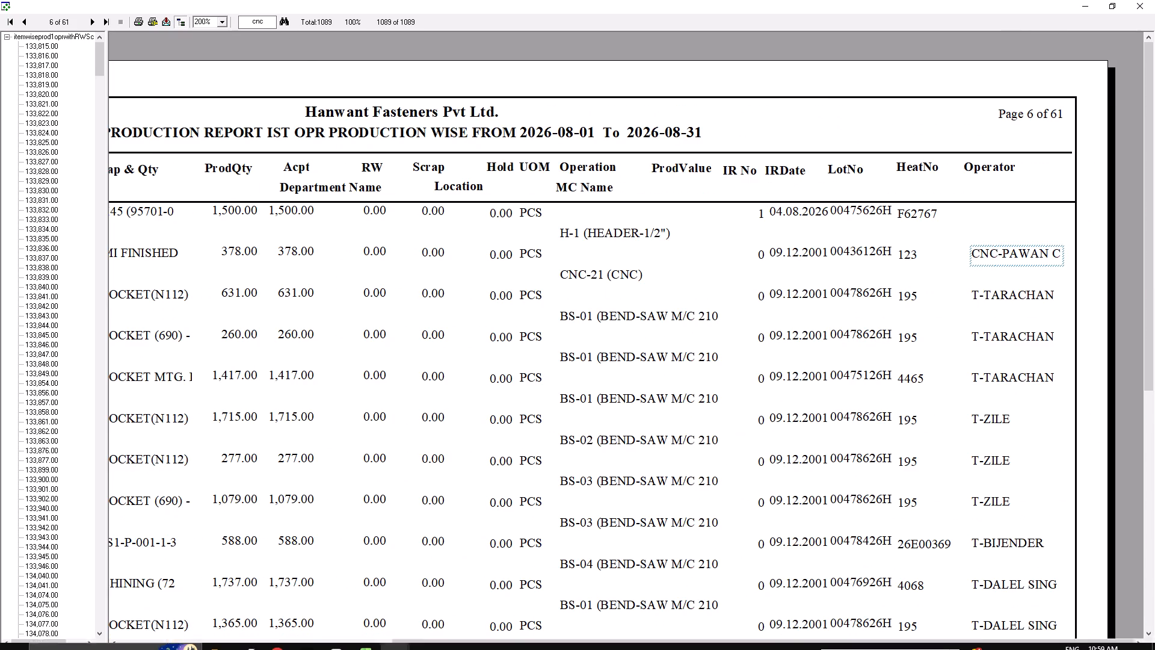
Find the next cnc matches through page 24 and examine the CNC-09 row's item, date, scrap reason and quantity.
left_click(275, 20)
key("Return")
key("Return")
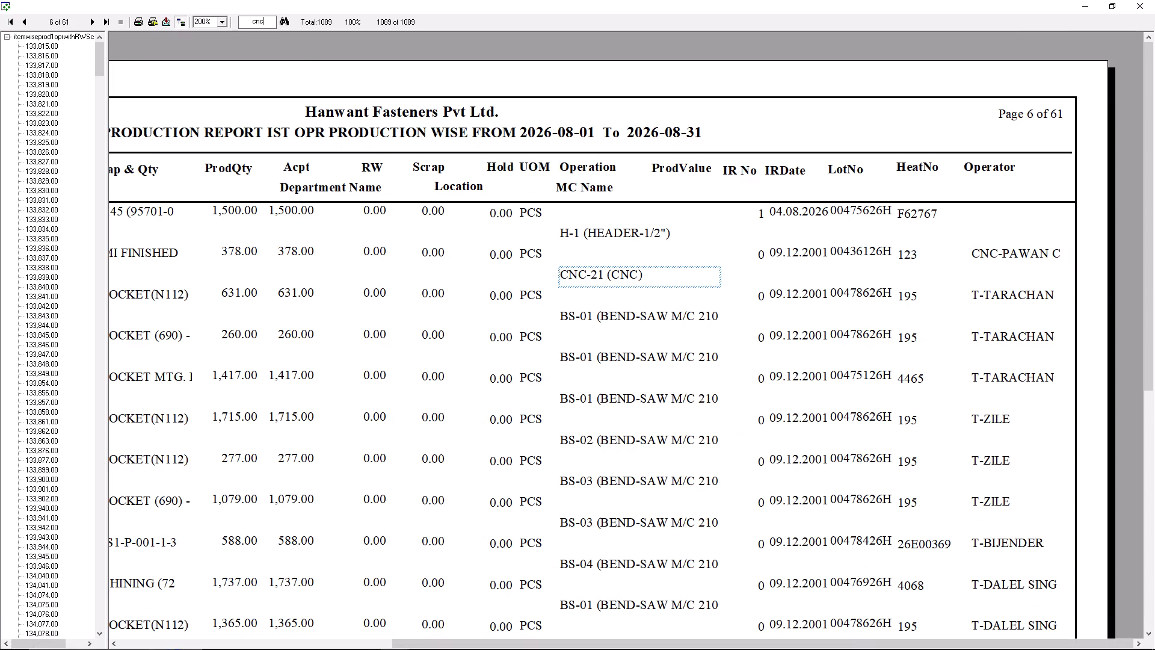
key("Return")
key("Return")
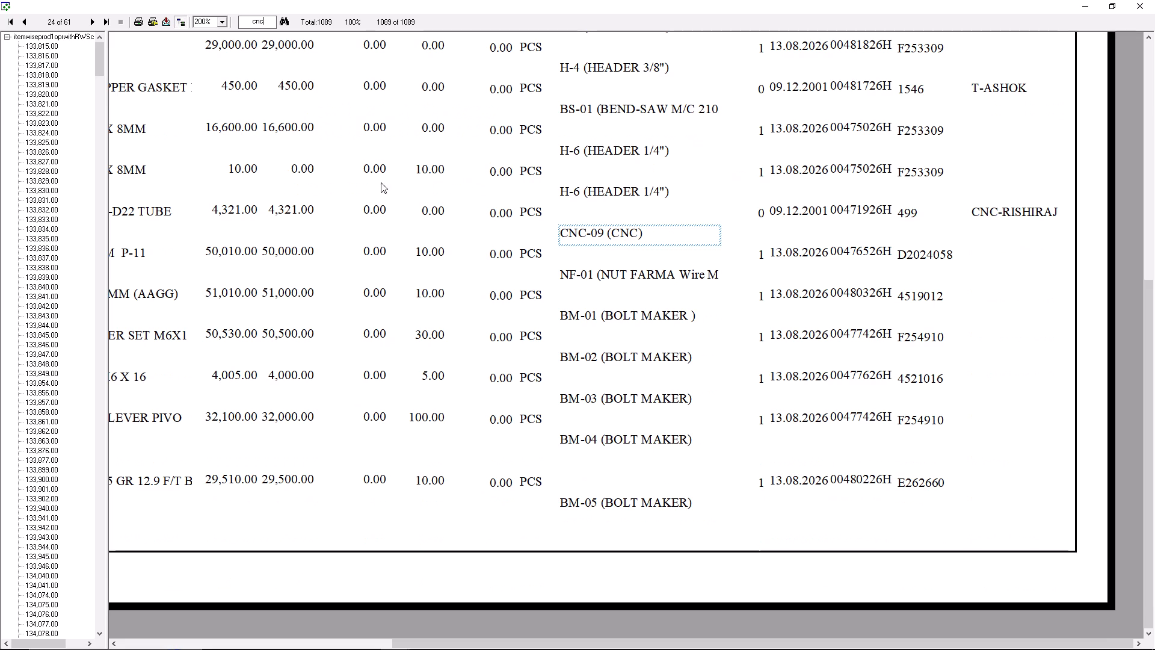
left_click_drag(494, 643, 401, 649)
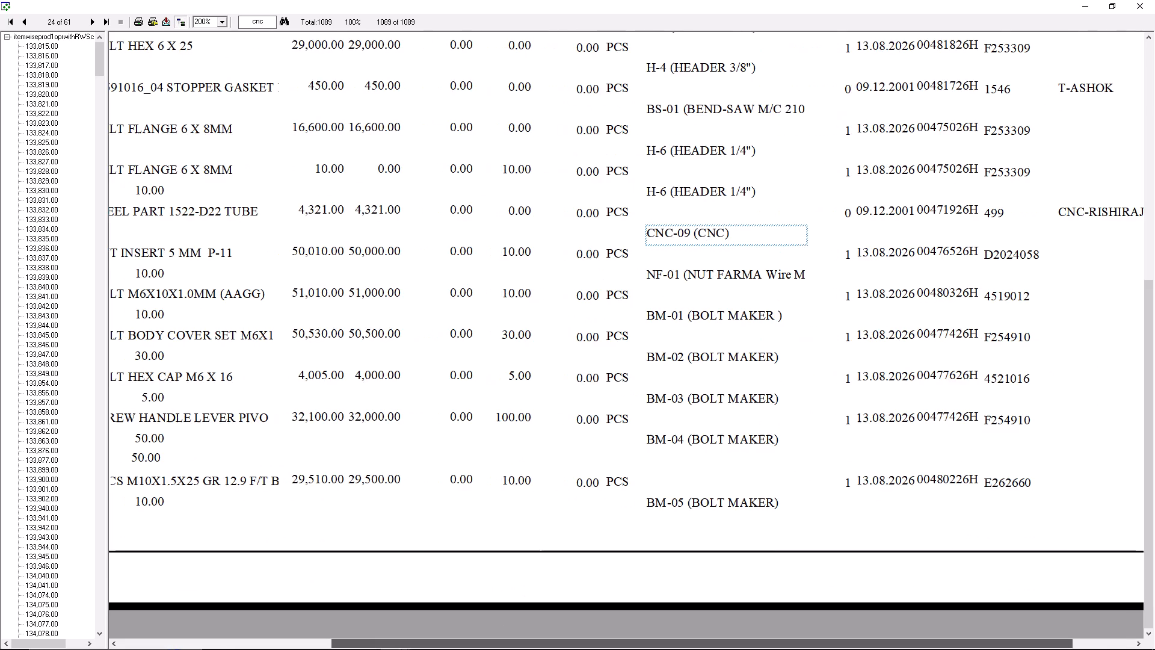
left_click_drag(401, 649, 253, 649)
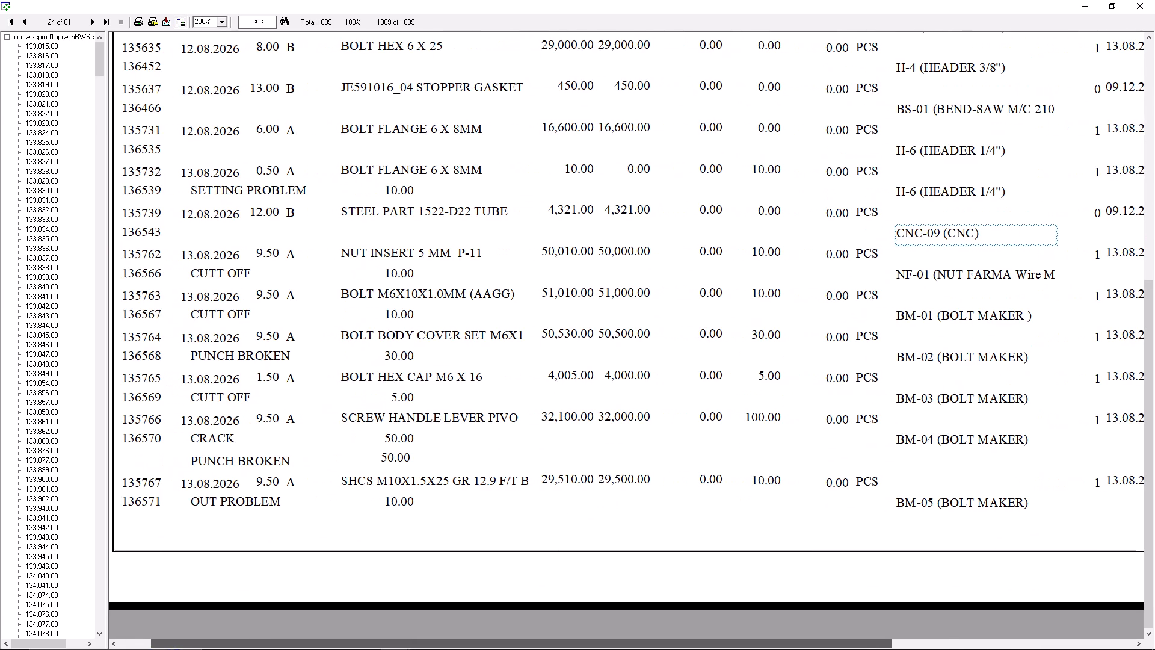
left_click_drag(253, 649, 252, 649)
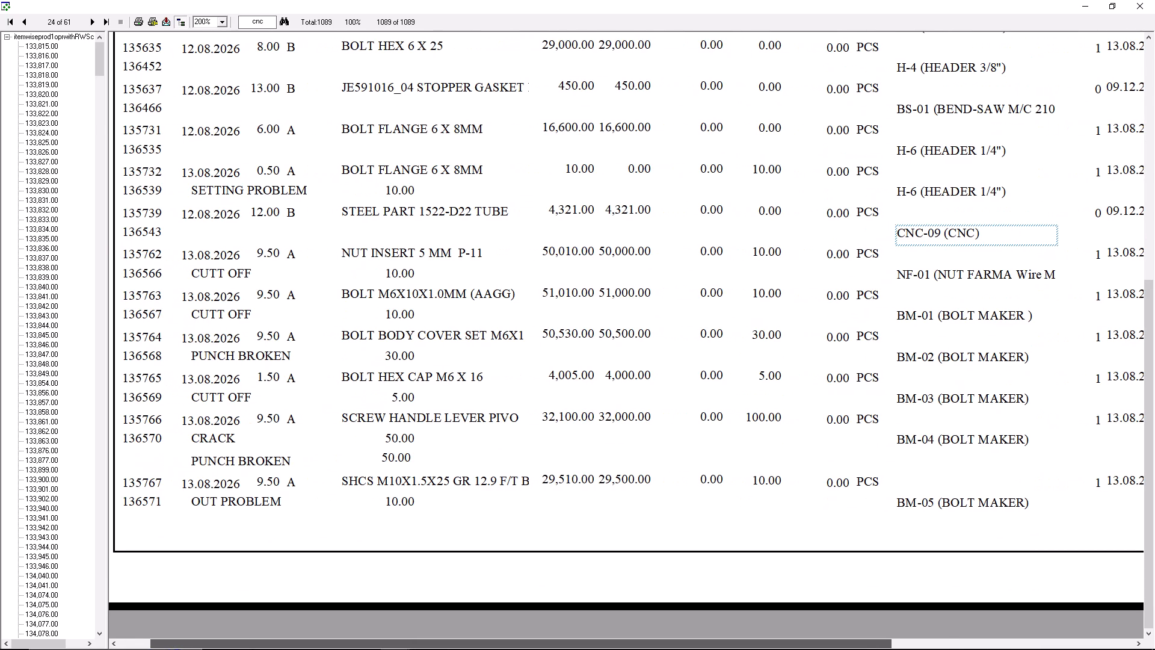
left_click_drag(252, 649, 251, 648)
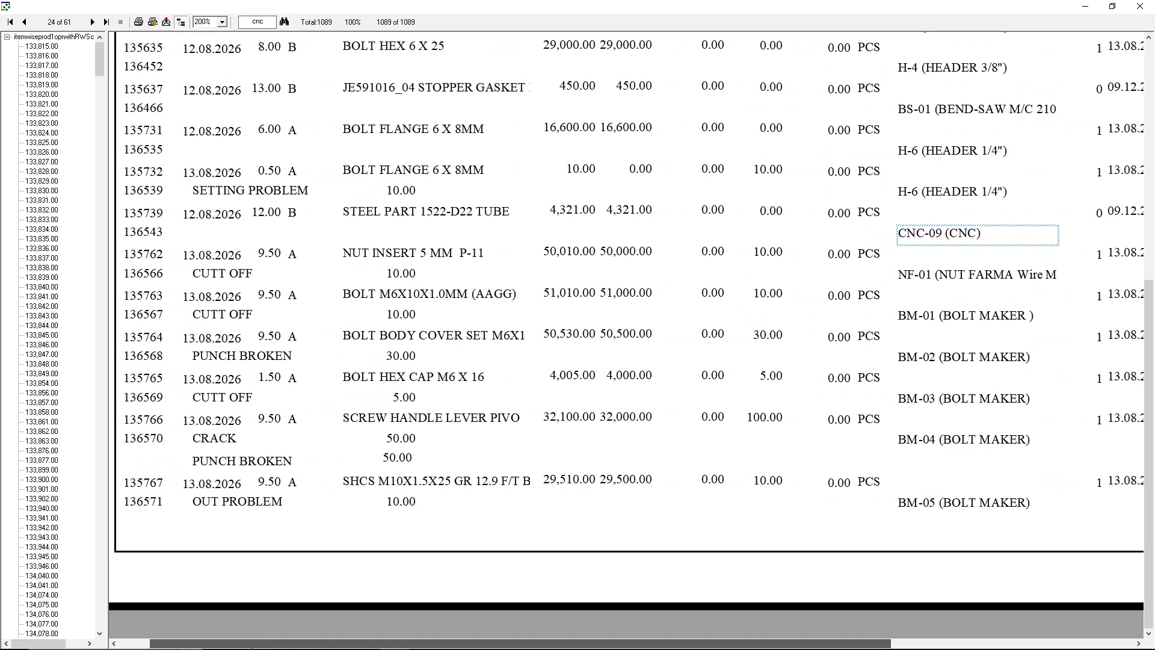
left_click_drag(251, 648, 248, 627)
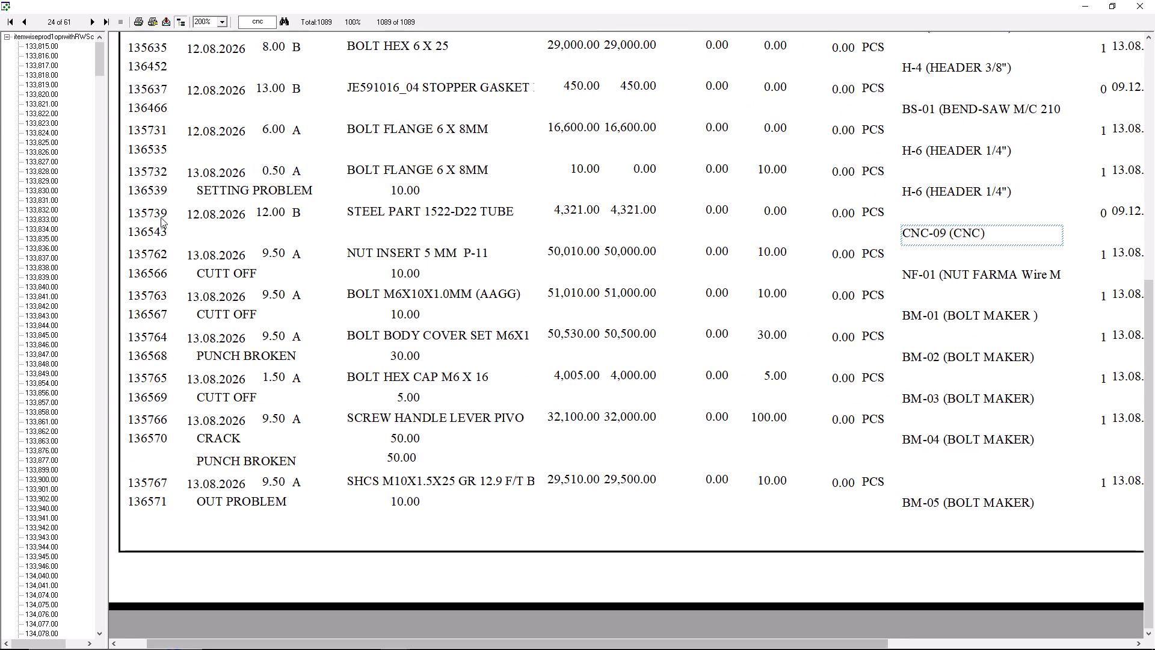
Search onward for cnc from page 24 to page 29, examine the CNC-09 rows' scrap quantities and operators, and close the report.
left_click(270, 22)
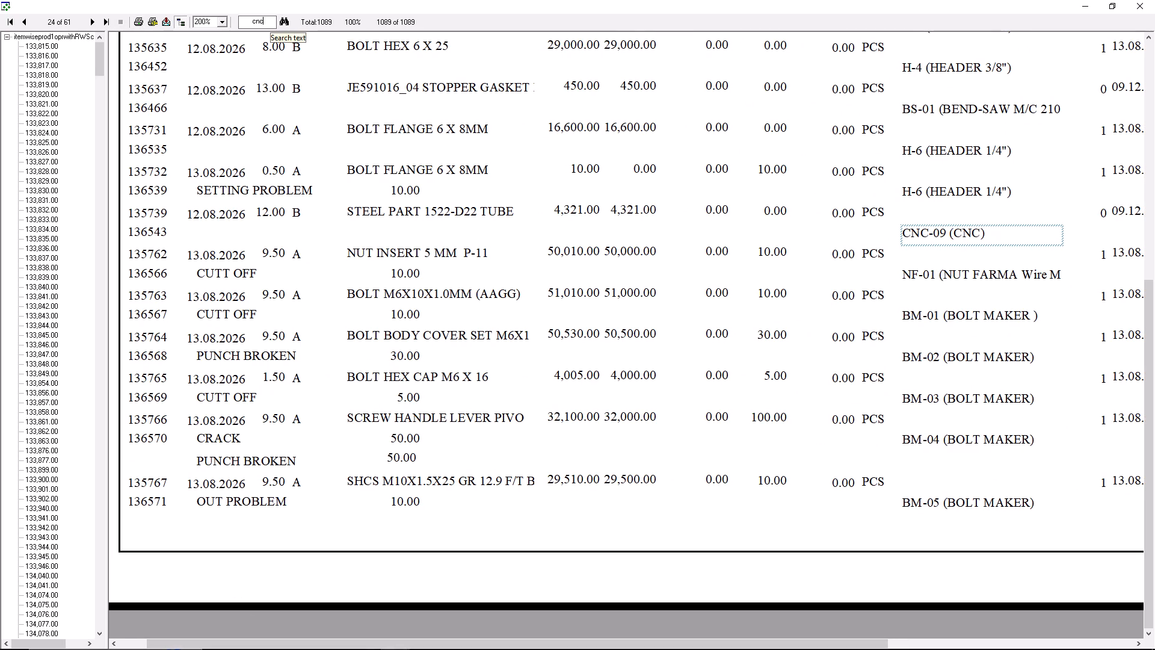
key("Return")
key("Return")
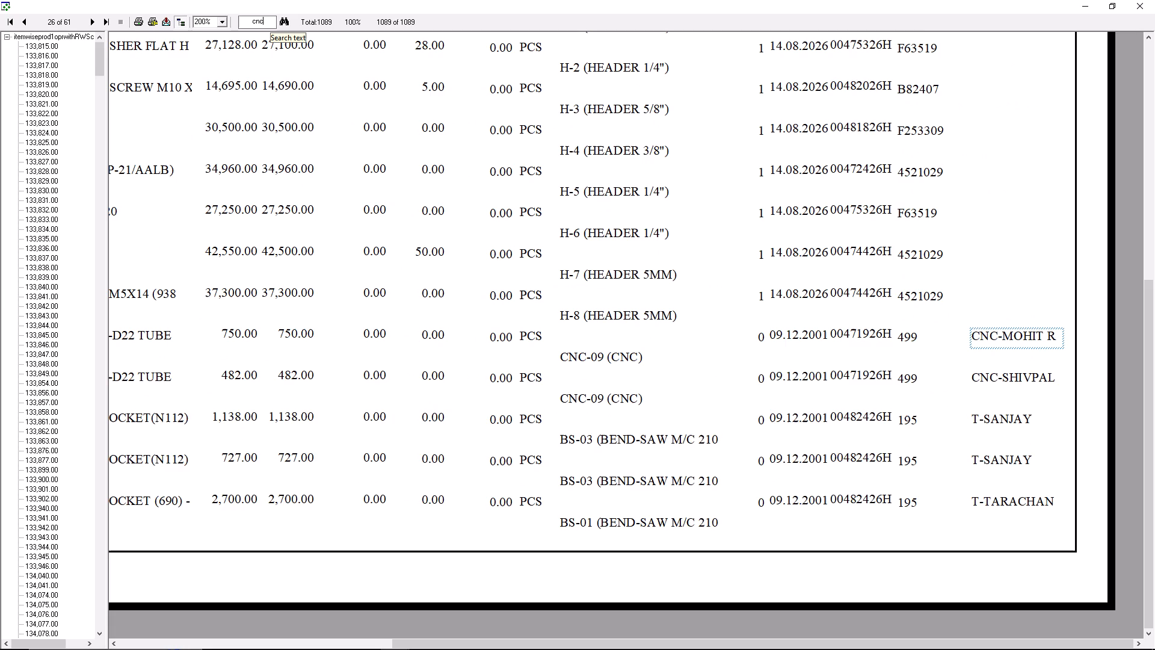
key("Return")
key("Return")
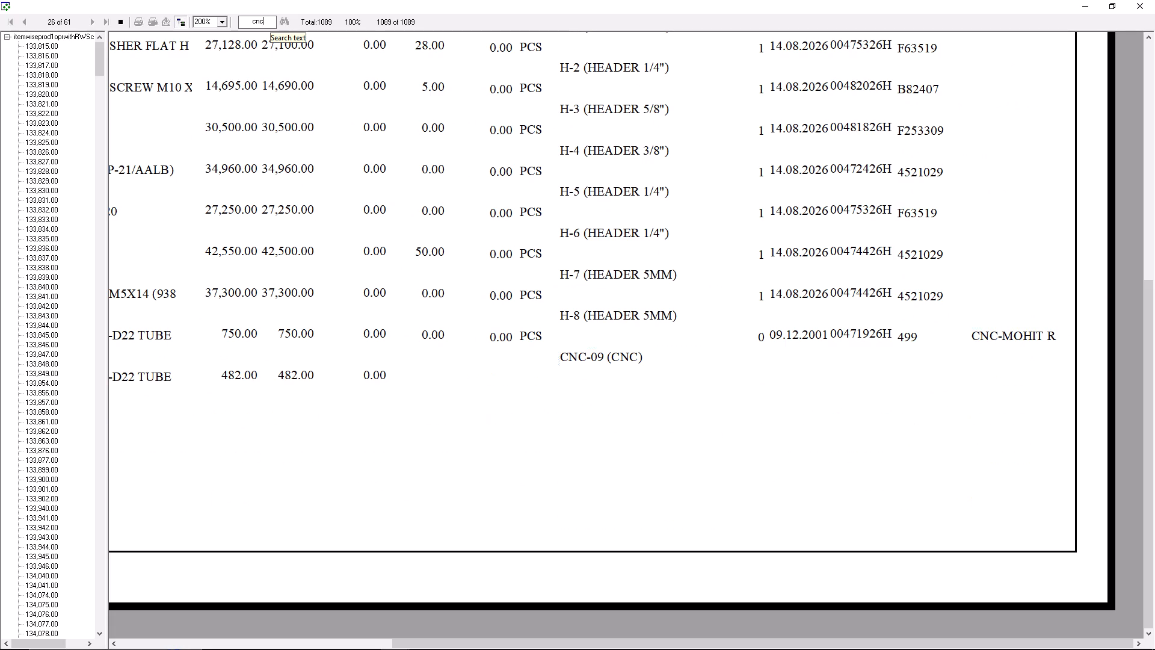
key("Return")
key("Return")
key("Return")
key("Return")
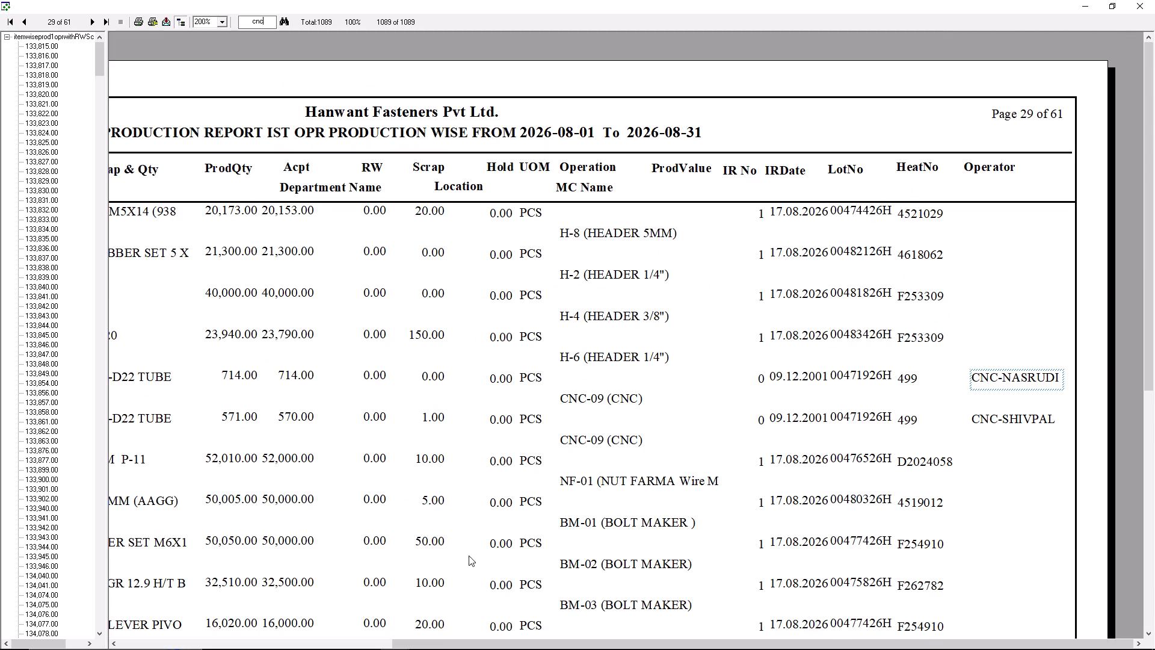
left_click_drag(507, 649, 374, 644)
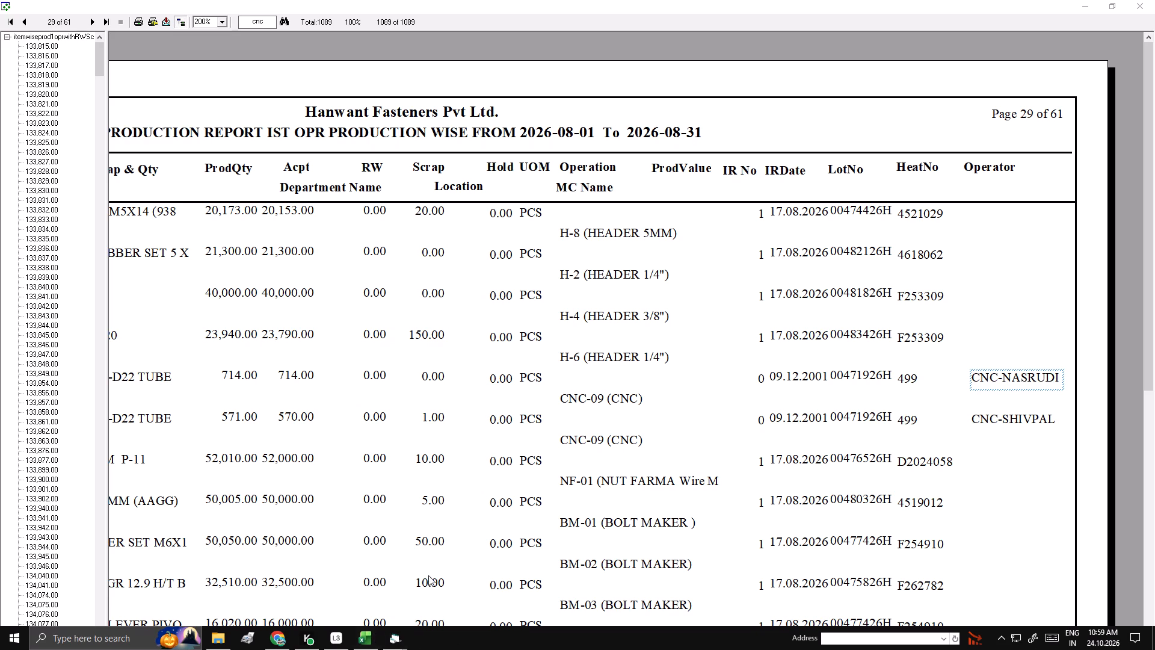
left_click(428, 575)
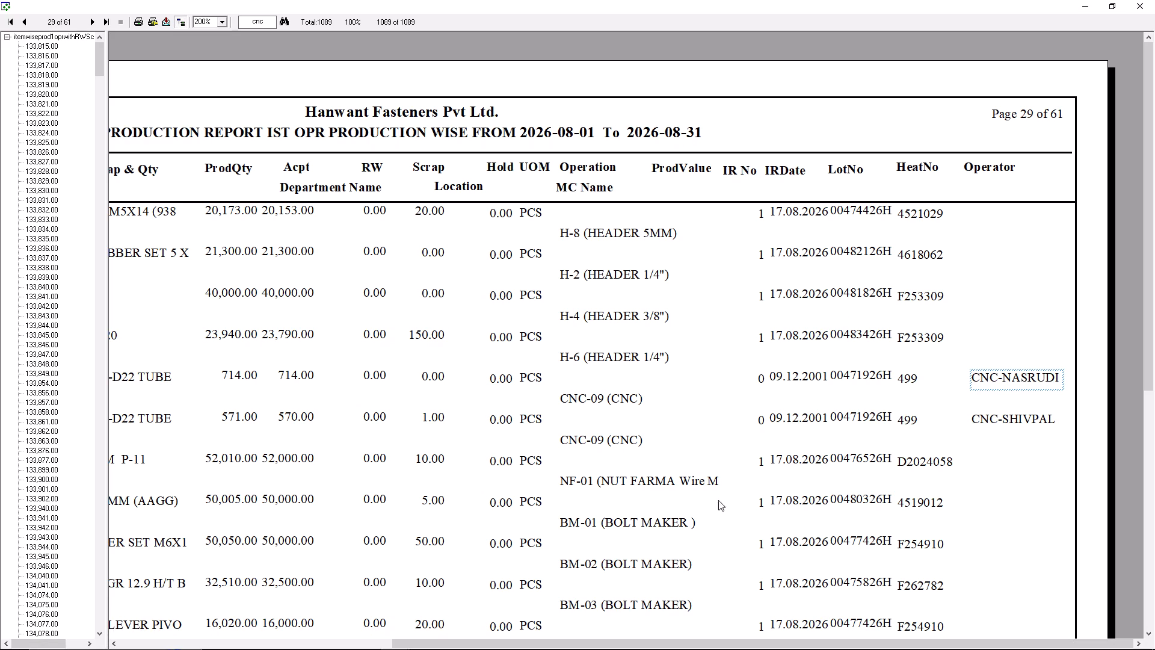
left_click(651, 586)
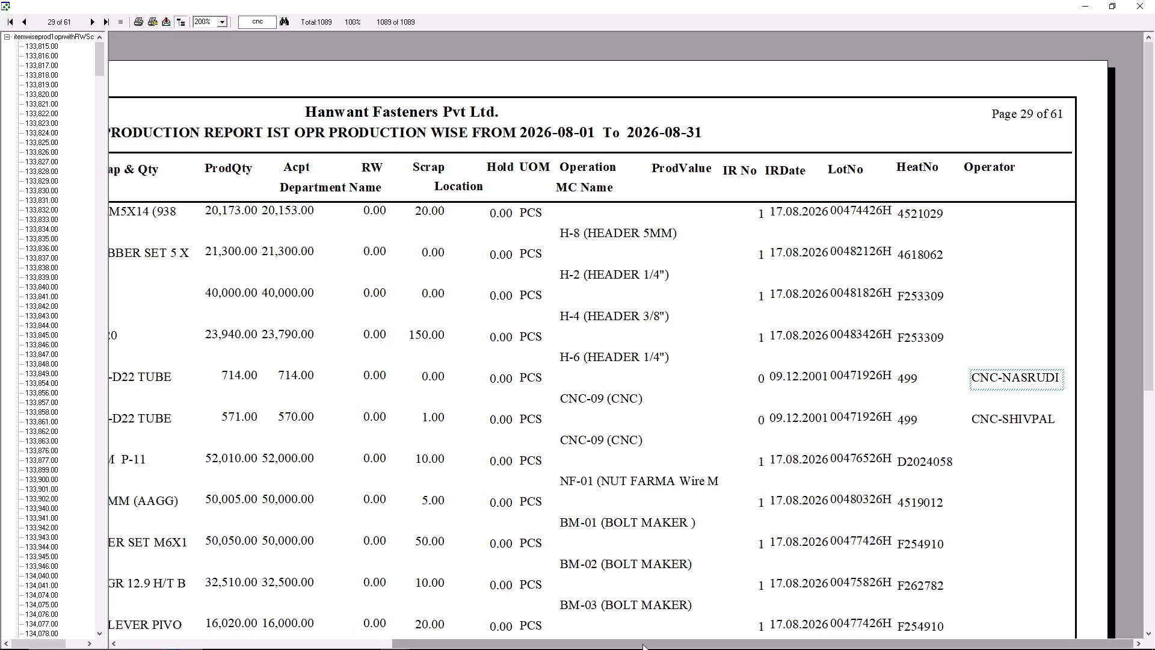
left_click_drag(642, 645, 321, 608)
left_click(1154, 0)
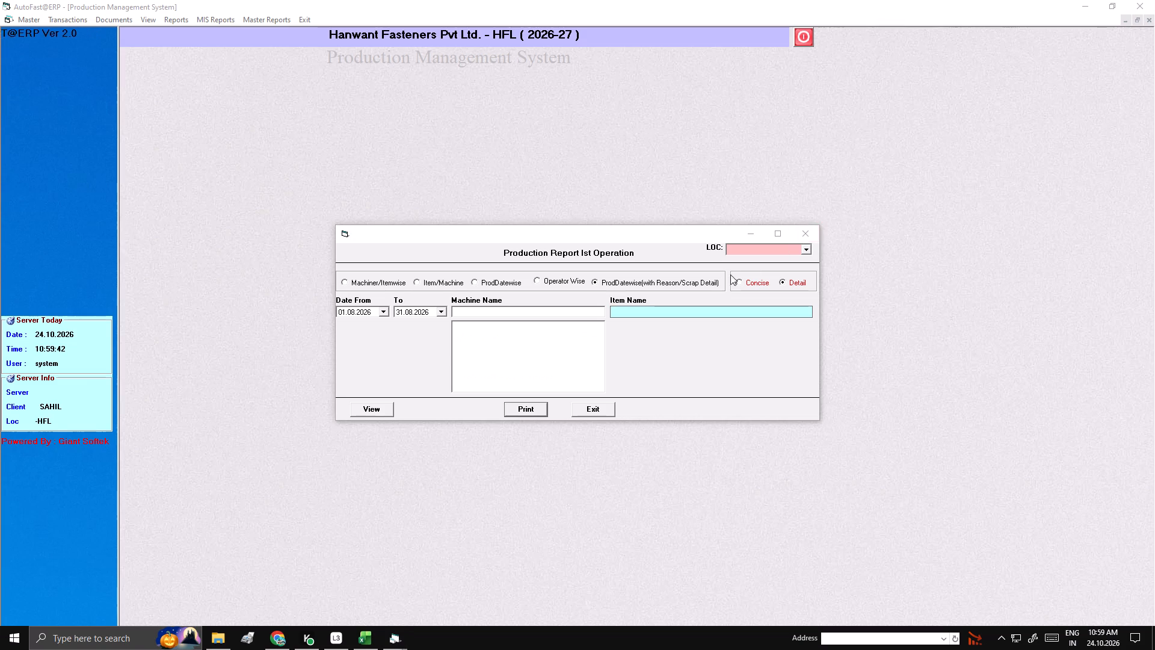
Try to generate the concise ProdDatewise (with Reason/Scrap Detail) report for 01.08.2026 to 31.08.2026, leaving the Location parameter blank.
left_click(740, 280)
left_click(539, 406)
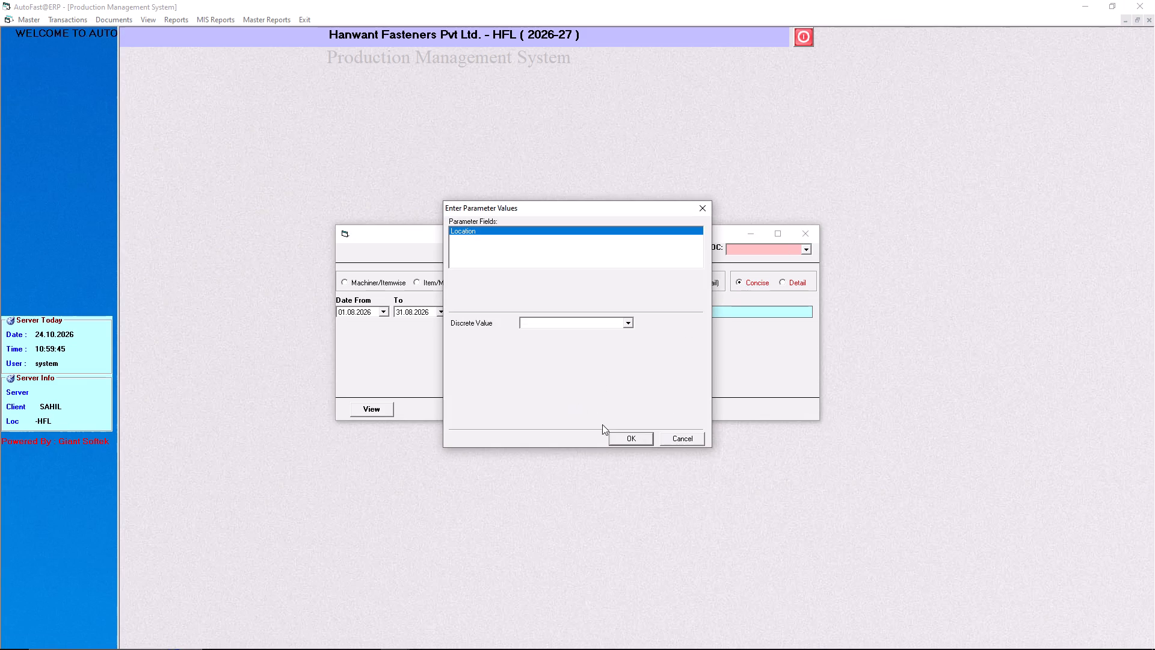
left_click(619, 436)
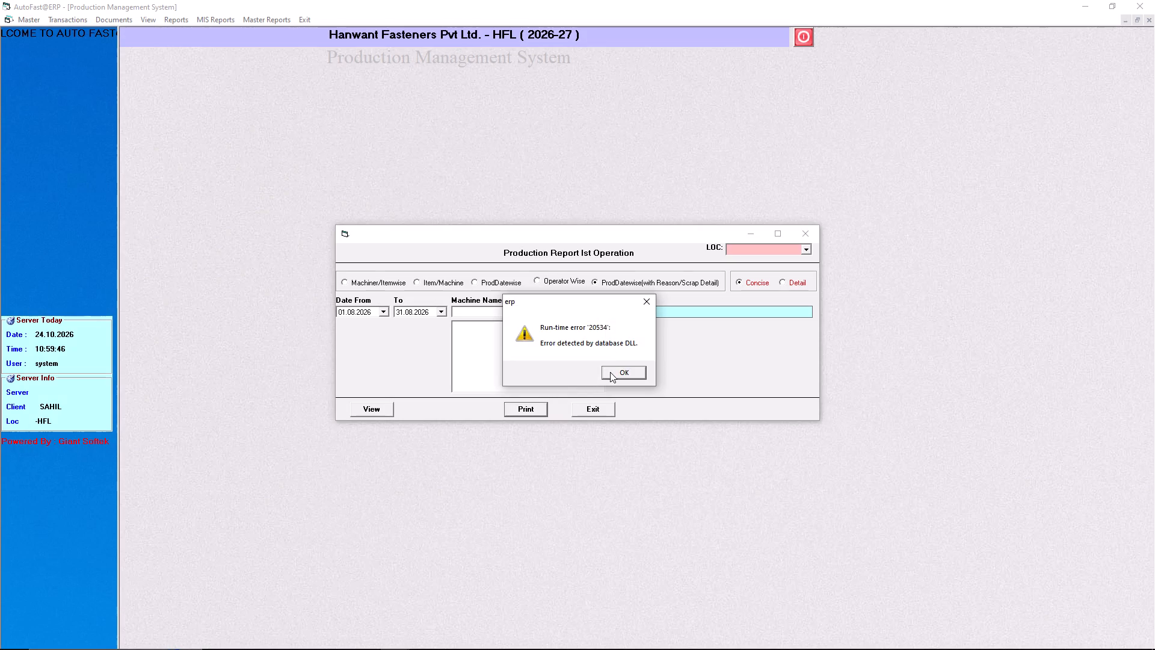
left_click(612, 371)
Refresh the desktop and relaunch the ERP from its desktop shortcut.
right_click(527, 264)
left_click(560, 304)
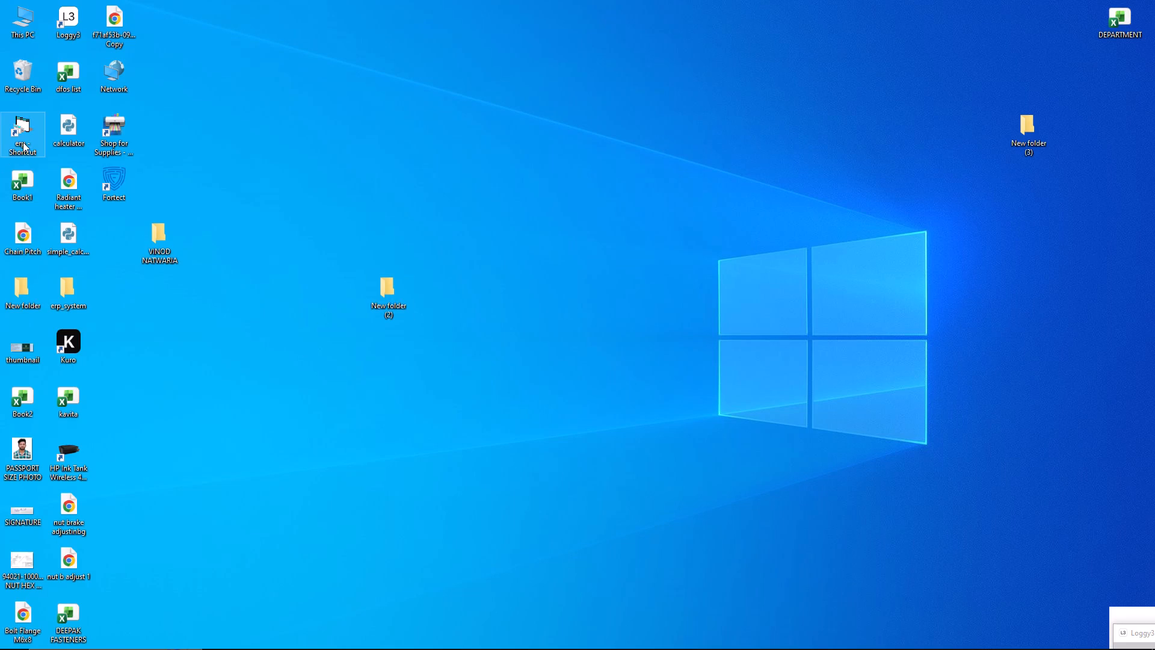
double_click(23, 138)
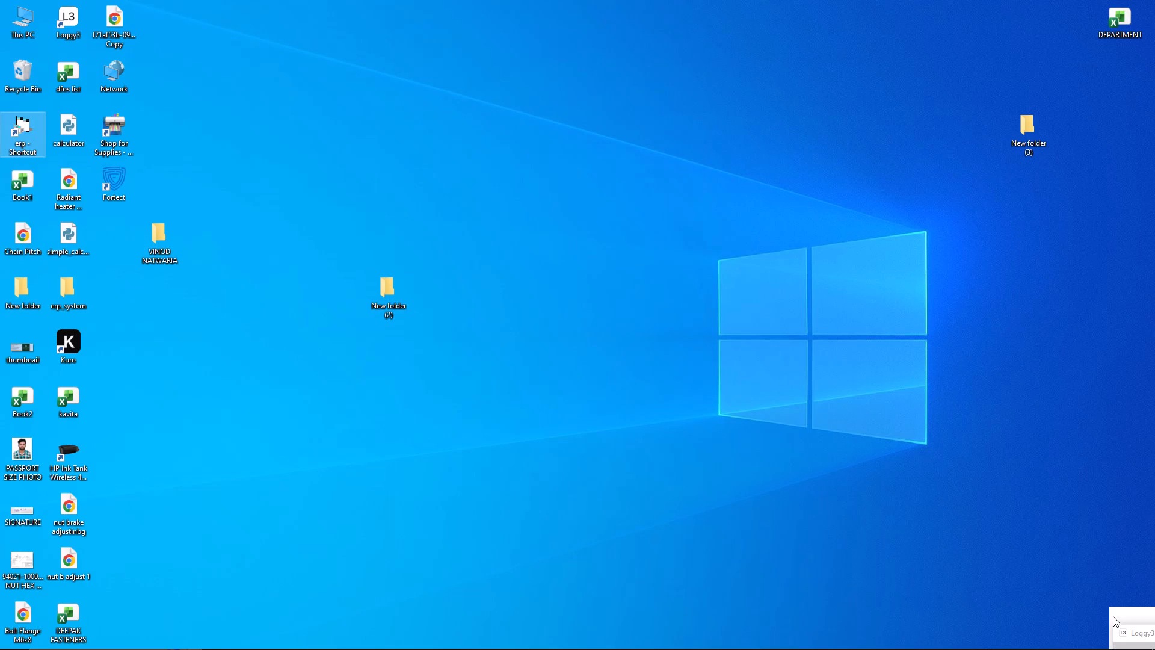
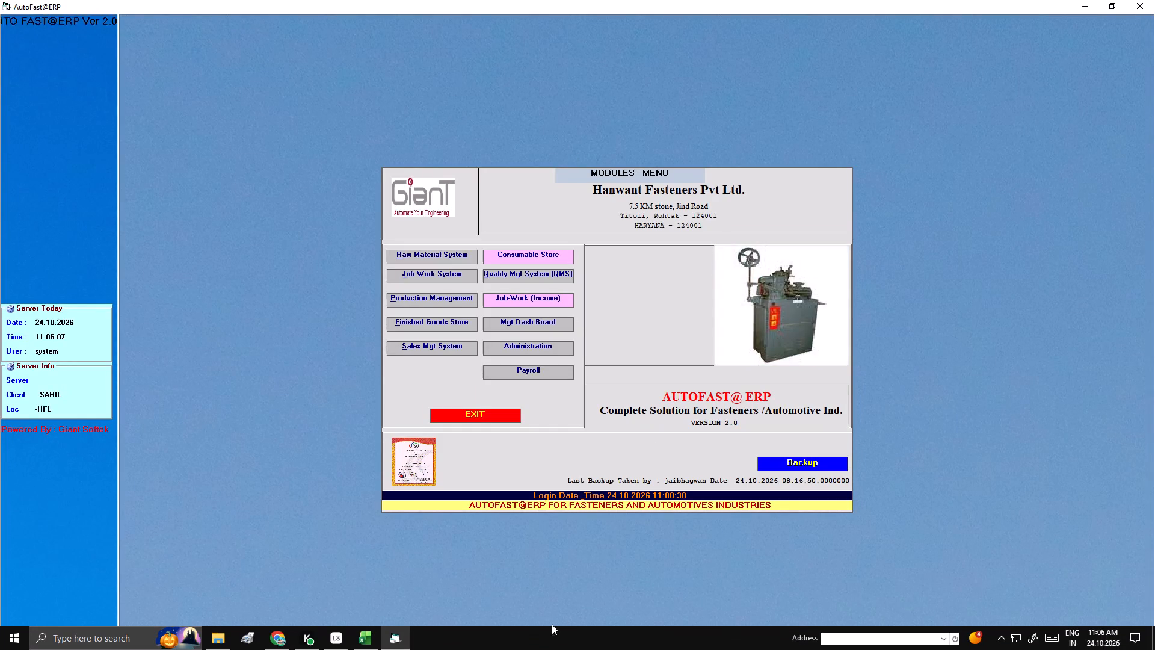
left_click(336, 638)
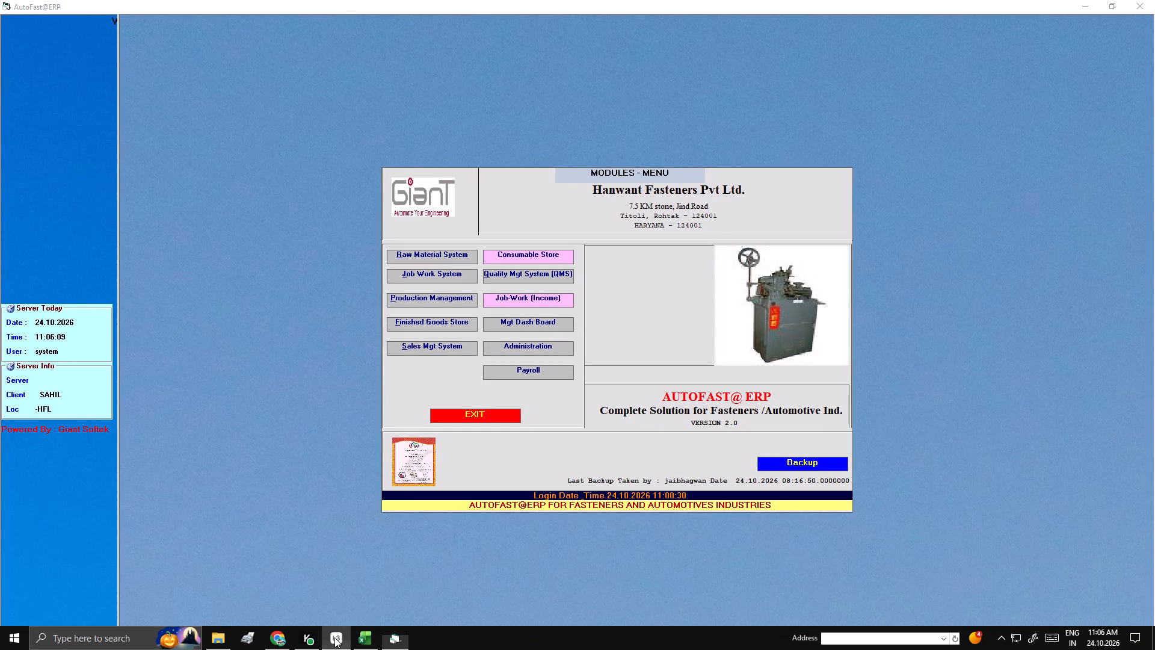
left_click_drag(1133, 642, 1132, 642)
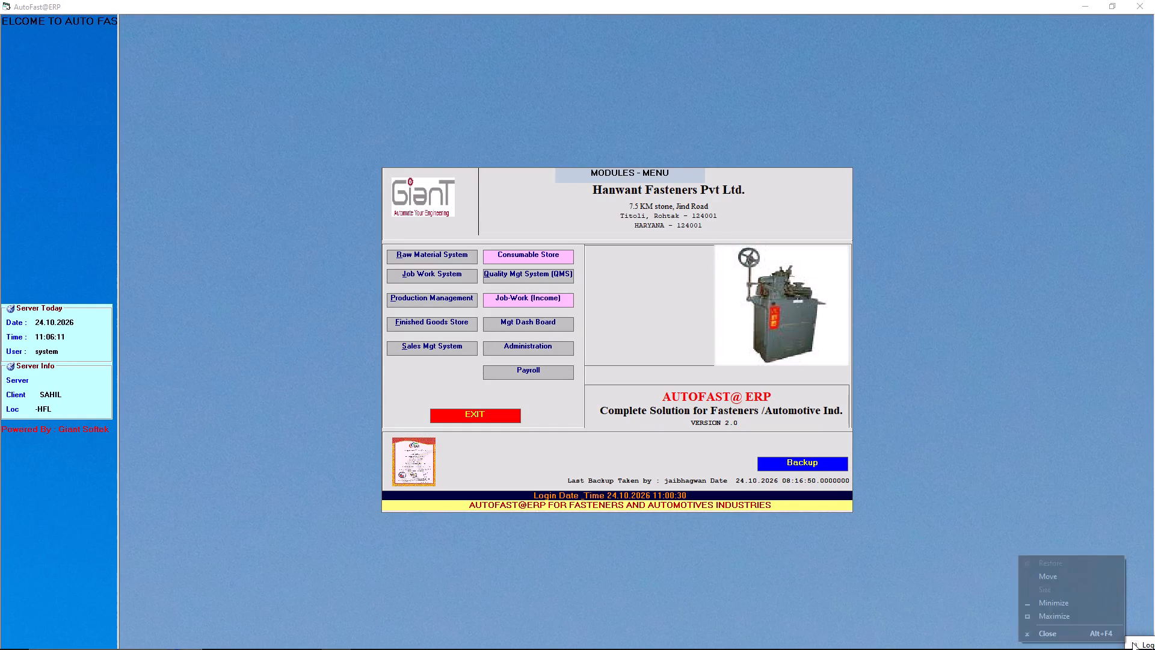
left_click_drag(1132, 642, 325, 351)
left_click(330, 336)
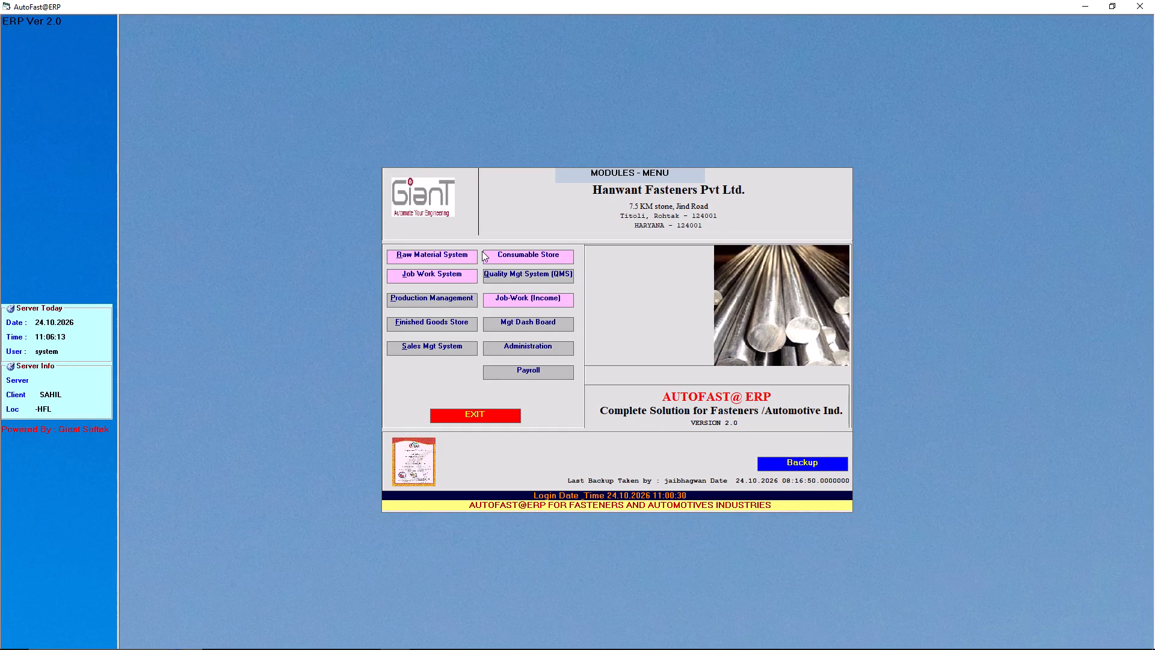
Open the Production Management module.
left_click(417, 294)
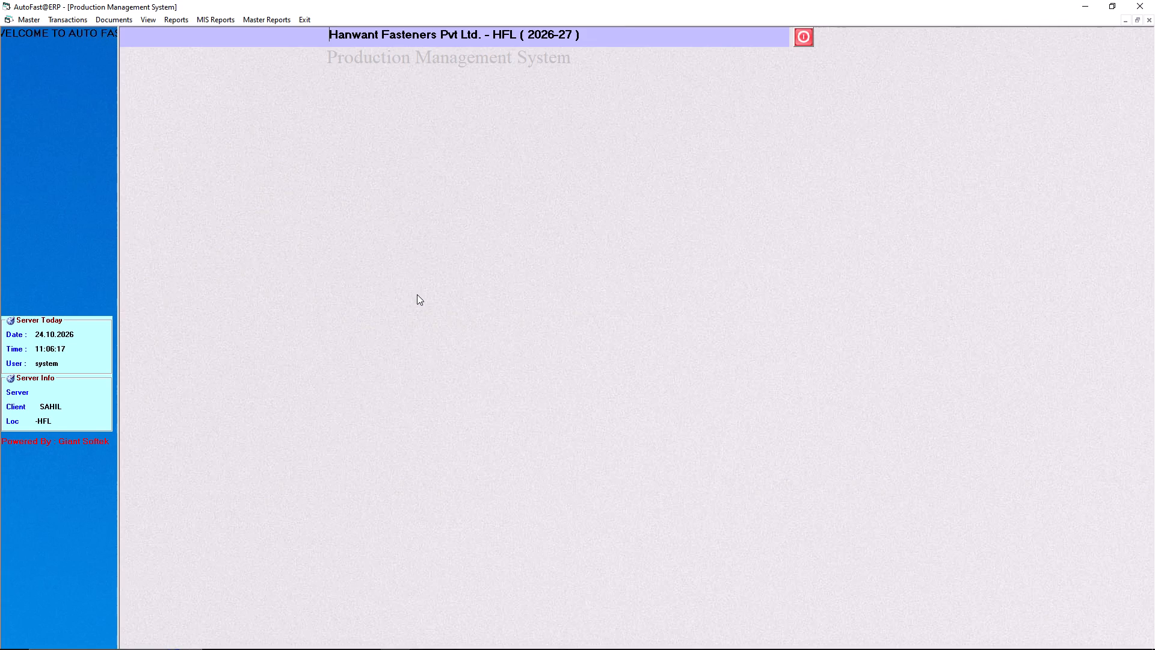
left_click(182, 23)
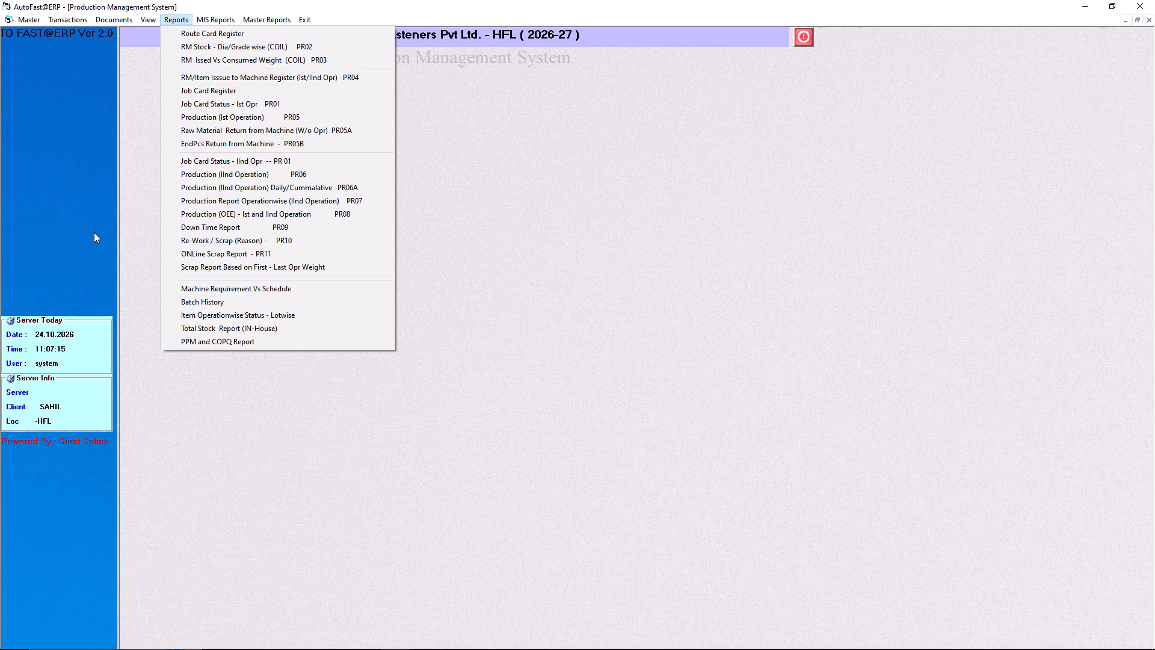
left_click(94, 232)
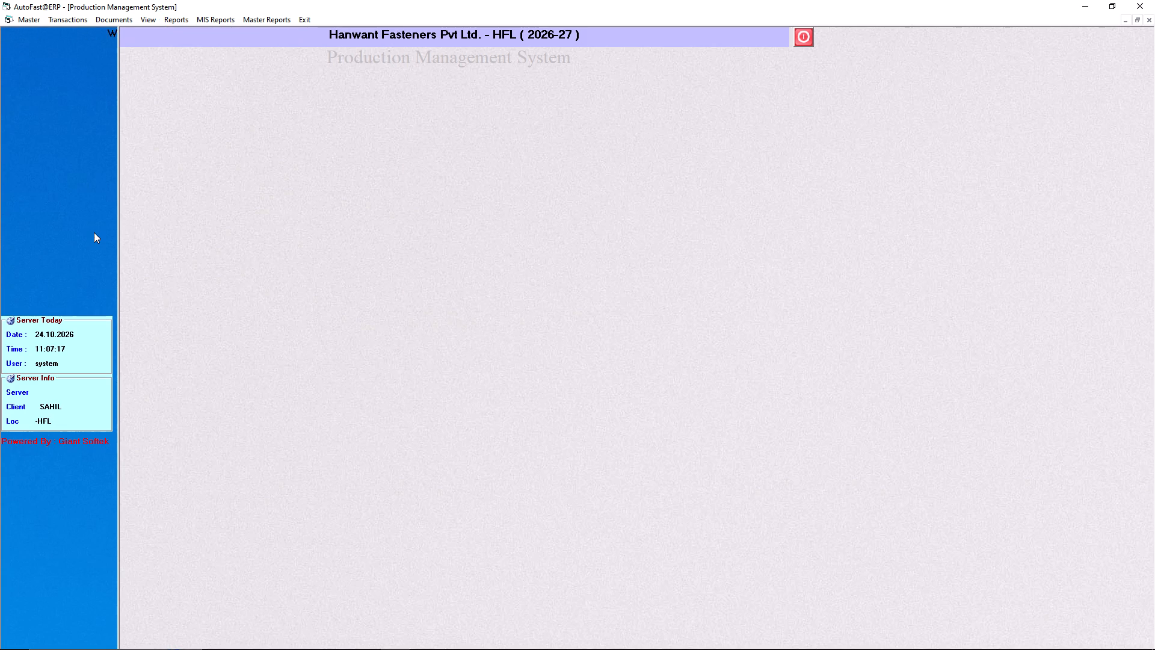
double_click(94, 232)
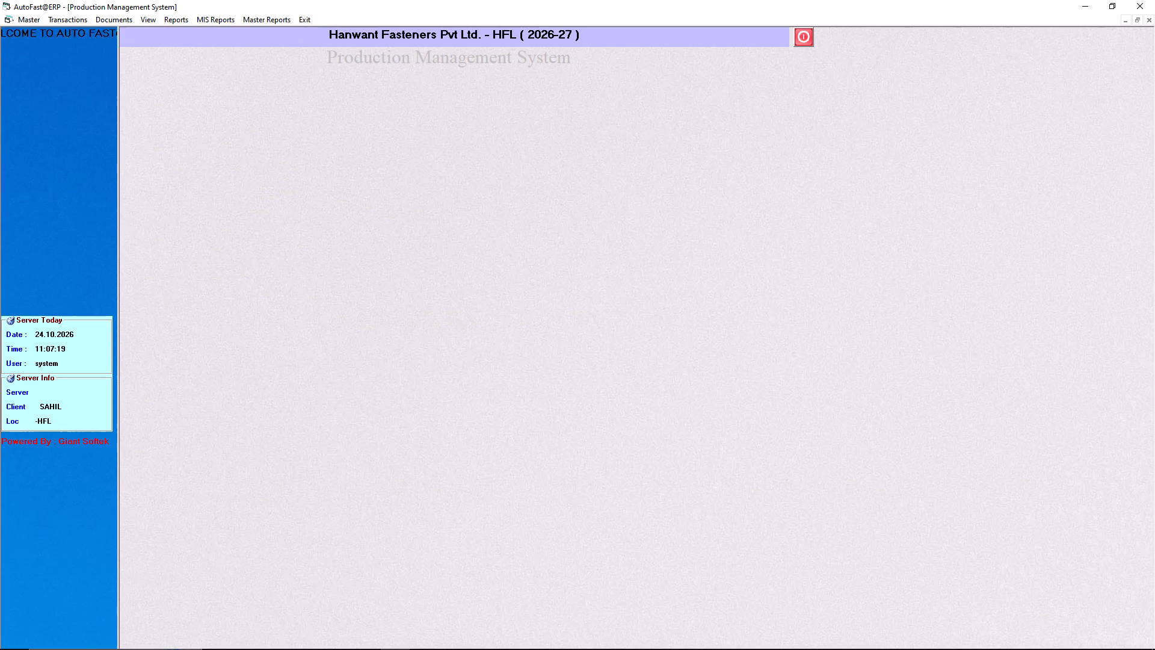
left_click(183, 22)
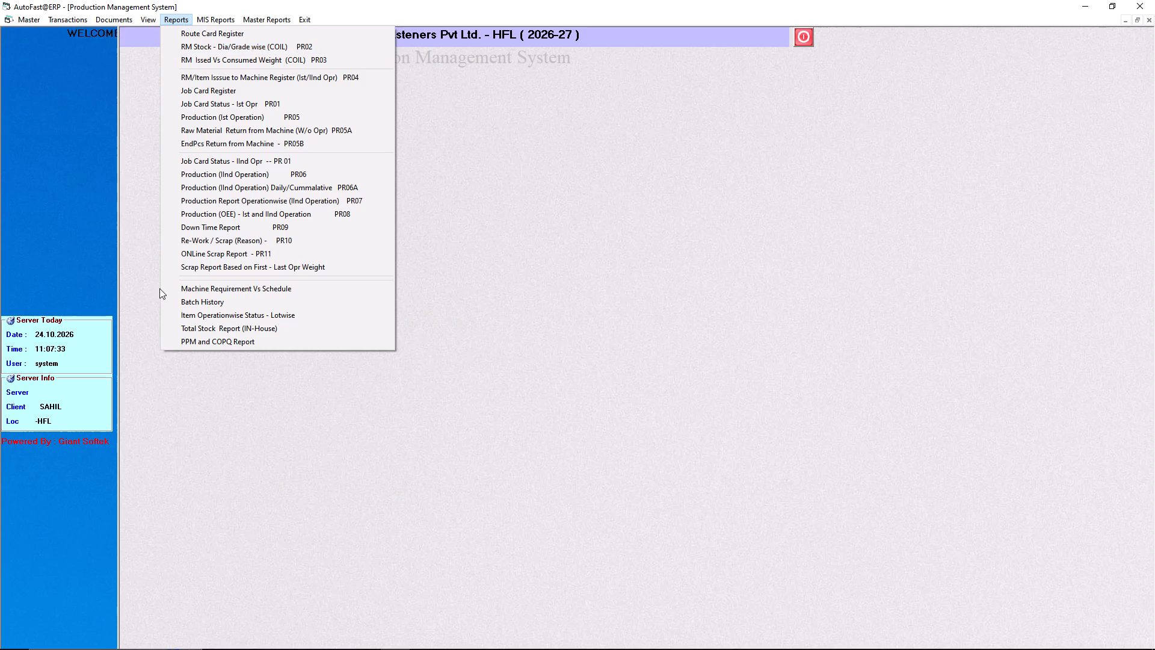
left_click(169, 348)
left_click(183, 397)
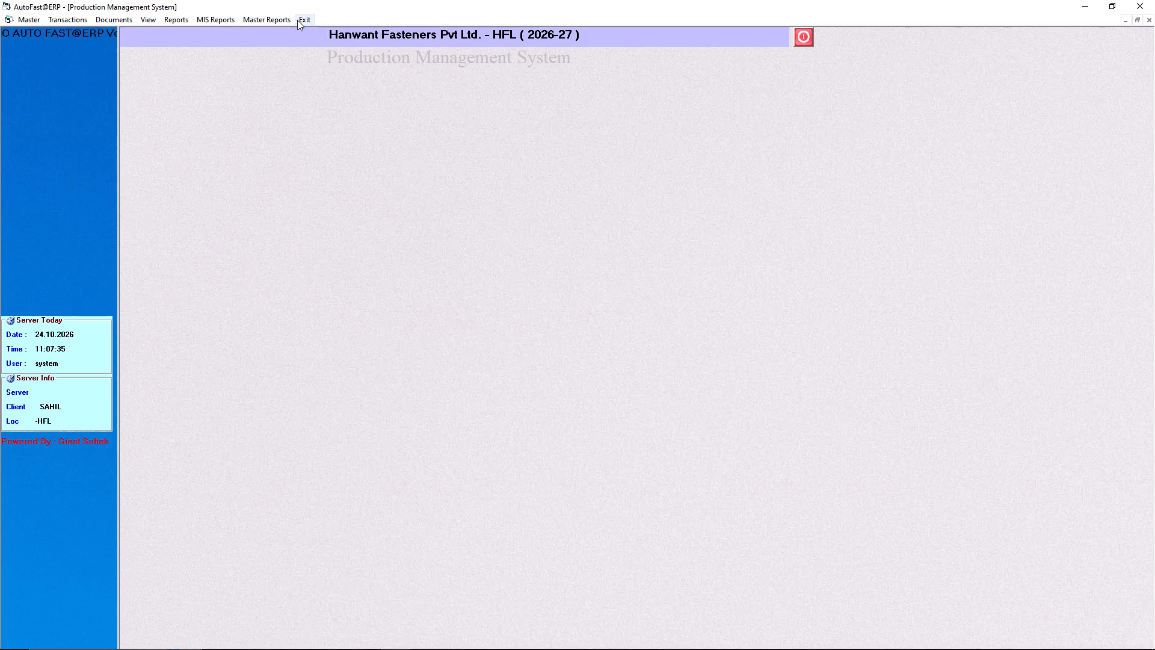
Try to exit the Production Management module.
left_click(300, 14)
left_click(304, 20)
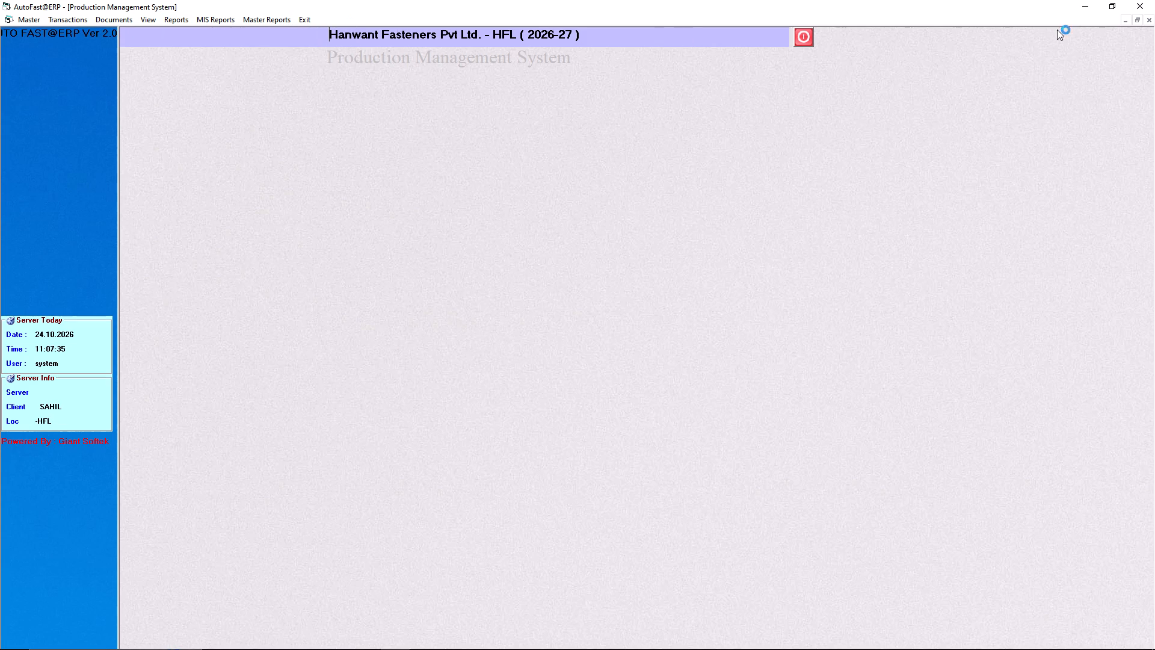
Leave the ERP window and switch to Google Chrome.
left_click(1080, 4)
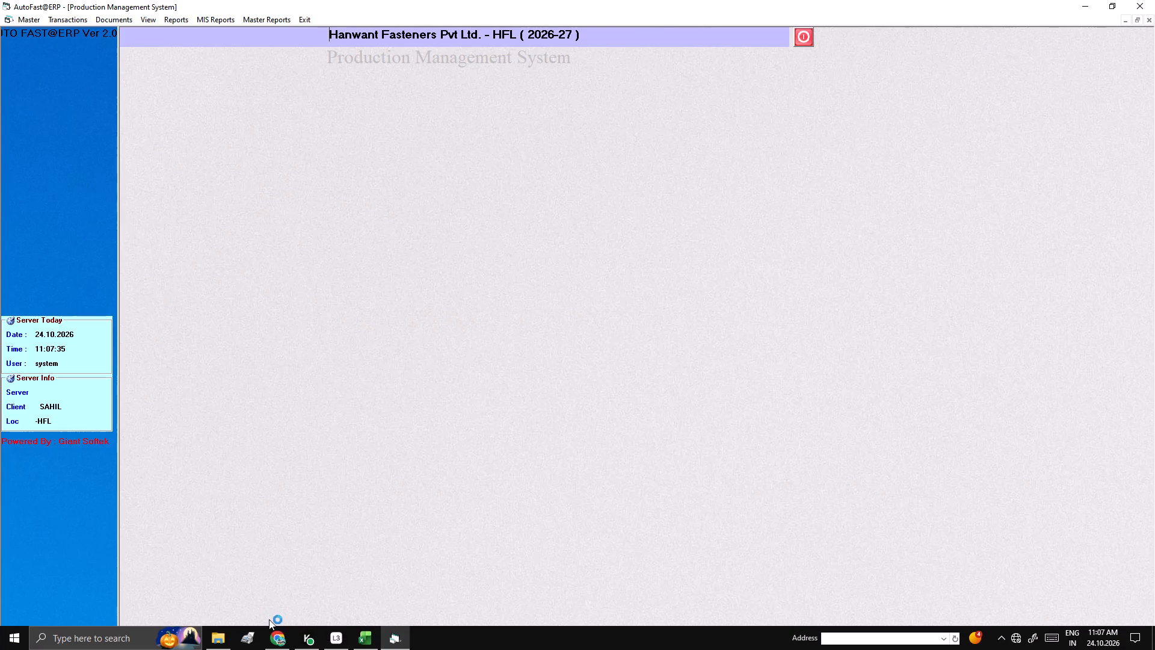
left_click(272, 646)
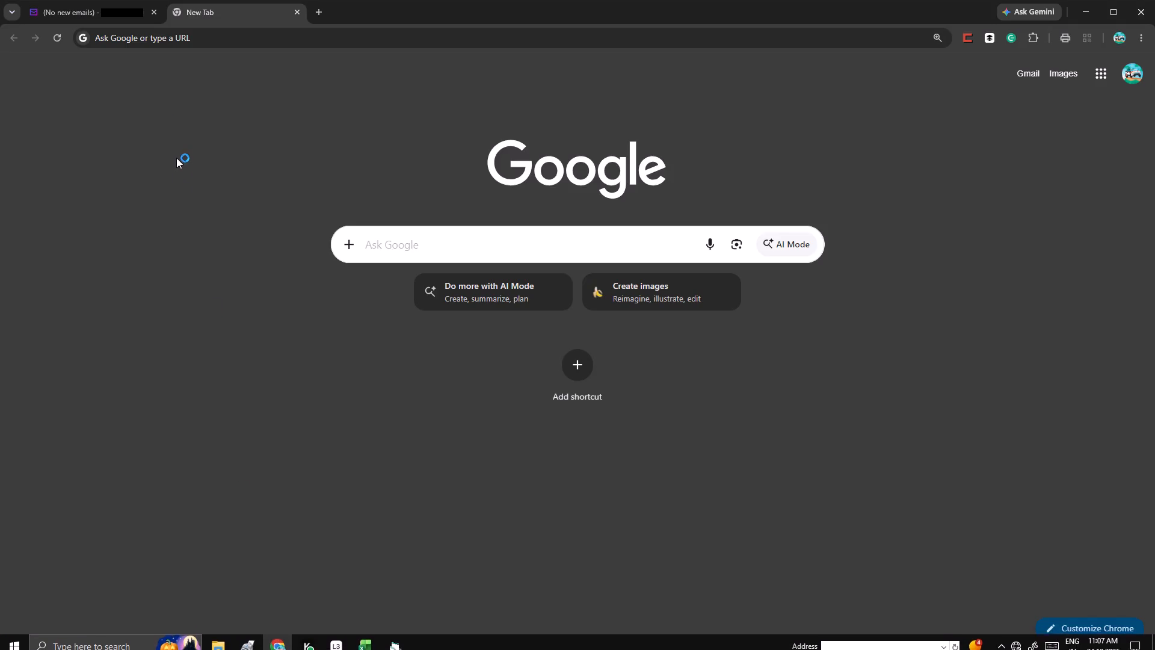
double_click(168, 114)
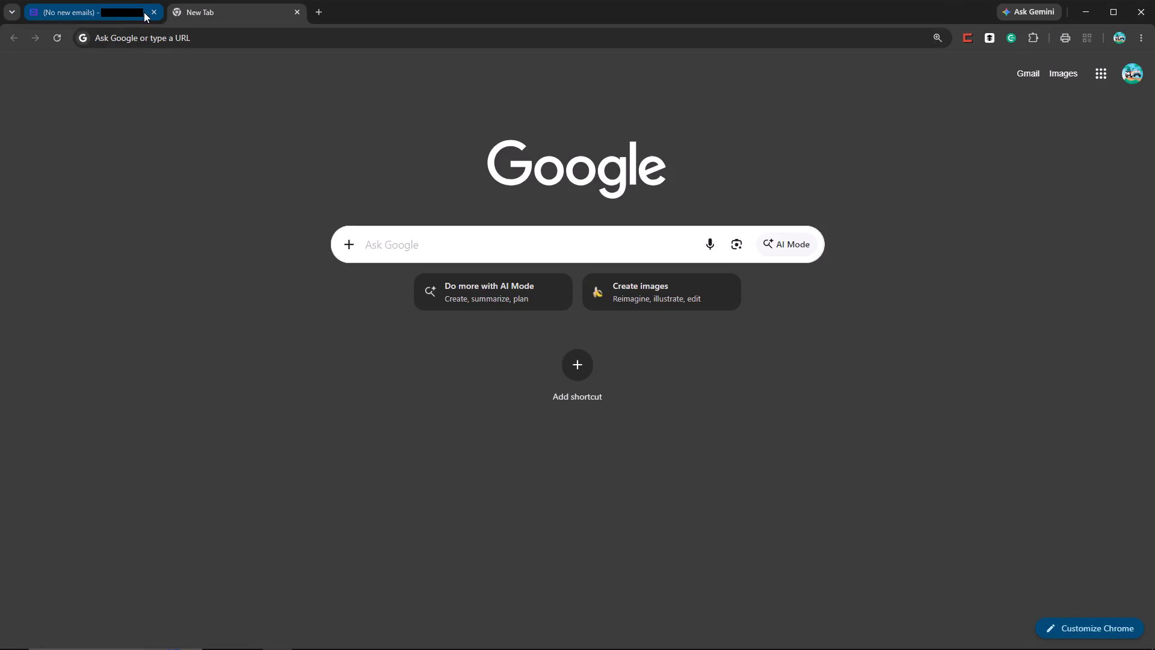